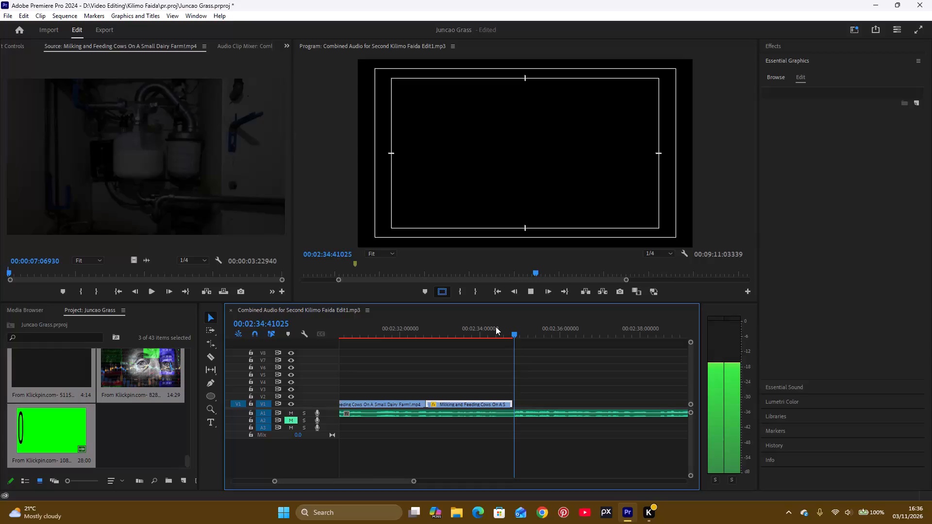
Stop playback and place the 4:14 Klickpin clip (5115…) on V1 directly after the last Milking and Feeding Cows clip.
{"action": "key", "text": "space"}
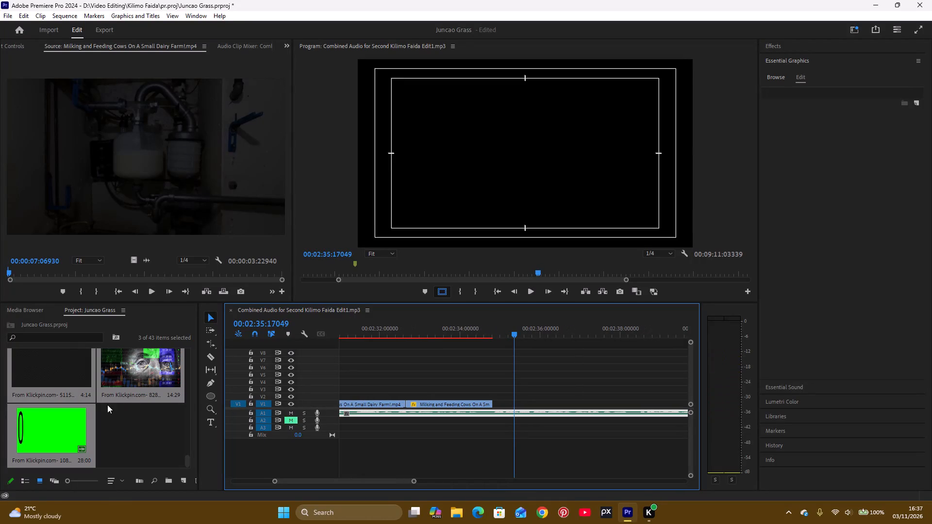
{"action": "double_click", "coordinate": [148, 373]}
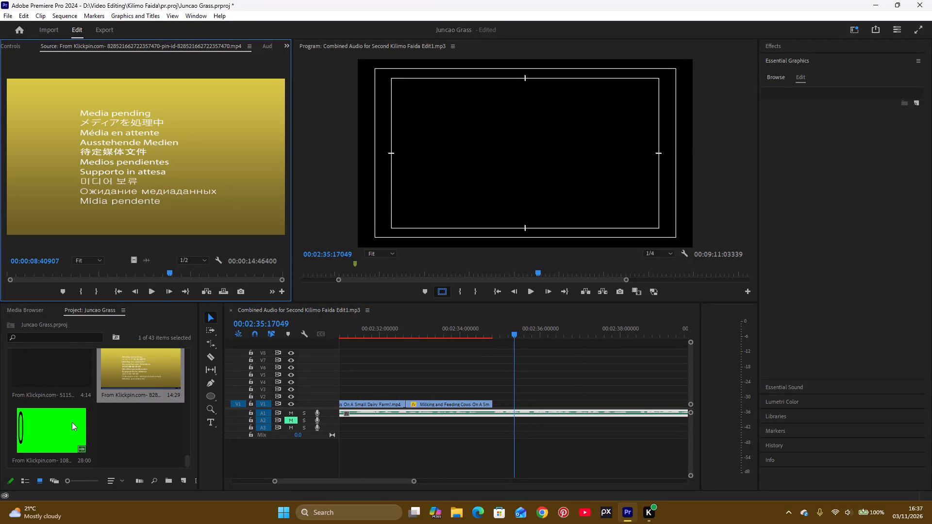
{"action": "scroll", "coordinate": [56, 384], "scroll_direction": "up", "scroll_amount": 1}
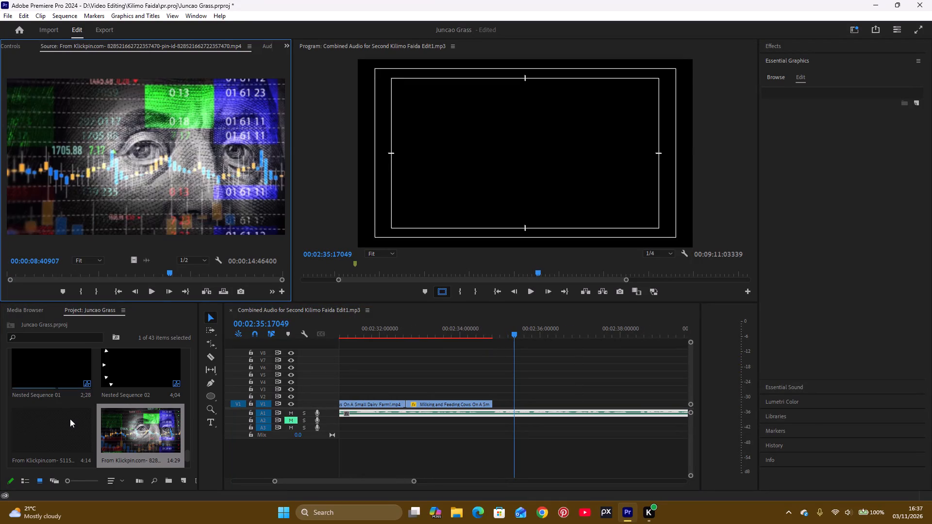
{"action": "scroll", "coordinate": [70, 419], "scroll_direction": "down", "scroll_amount": 4}
{"action": "left_click_drag", "start_coordinate": [62, 383], "coordinate": [495, 404]}
Play the sequence from the end of the milking clip into the added Klickpin clip to review its check-mark animation.
{"action": "left_click", "coordinate": [474, 332]}
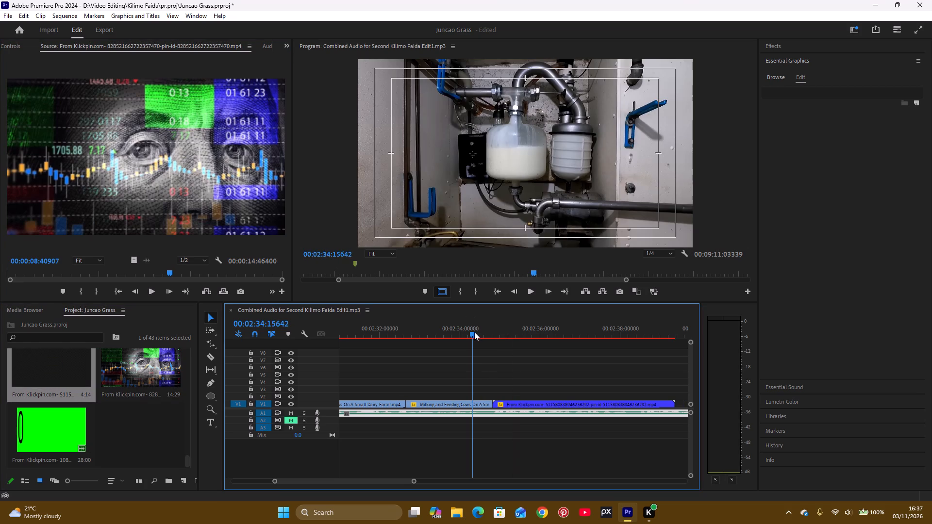
{"action": "key", "text": "space"}
{"action": "key", "text": "space"}
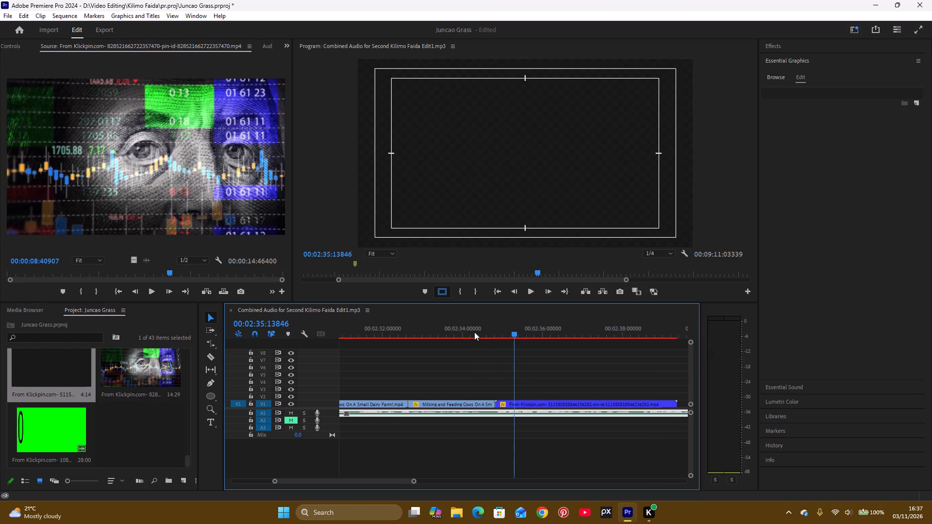
{"action": "key", "text": "space"}
{"action": "key", "text": "space"}
{"action": "key", "text": "space"}
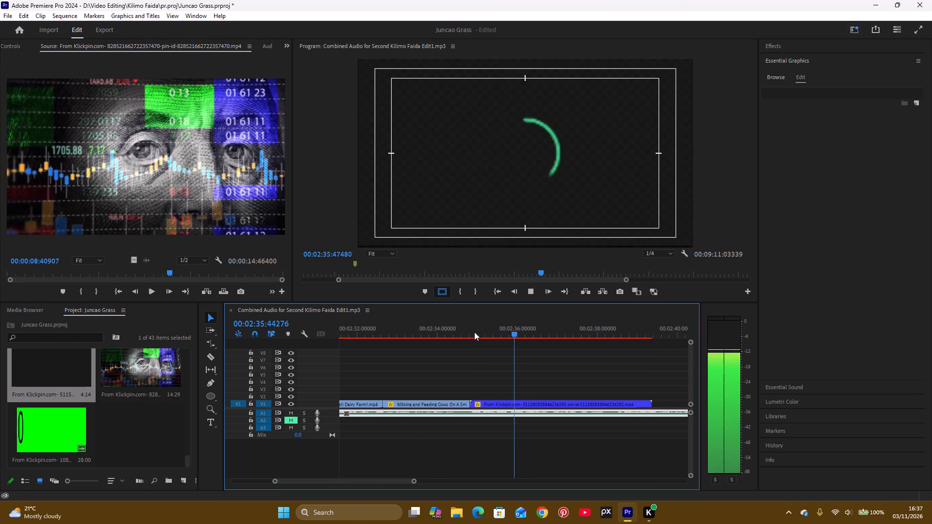
{"action": "key", "text": "space"}
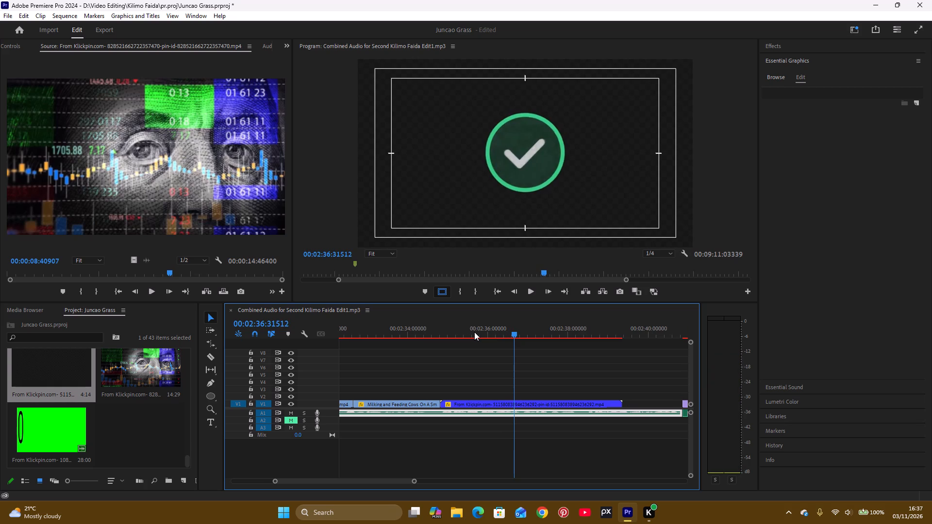
{"action": "key", "text": "space"}
{"action": "key", "text": "space"}
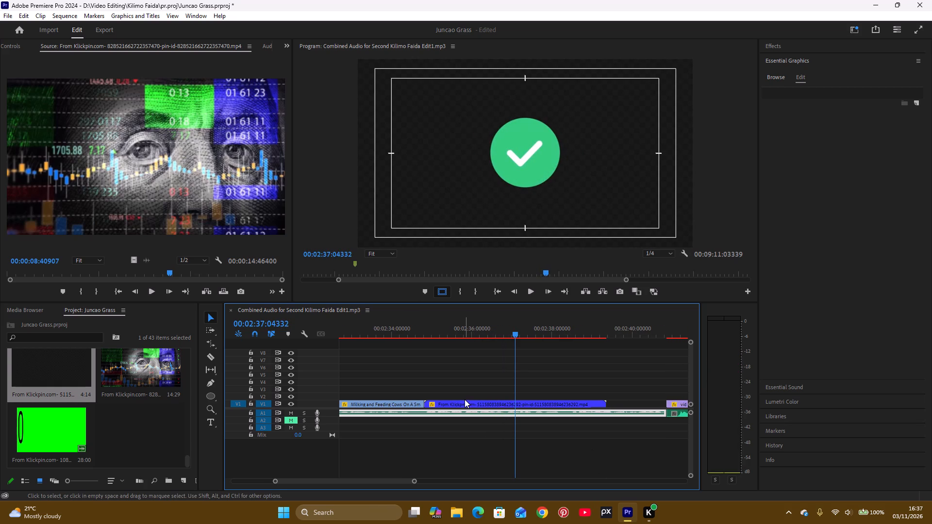
Move the check-mark clip up to V2 and place the video of Klickpin clip 828… beneath it on V1, starting where the milking clip ends.
{"action": "left_click_drag", "start_coordinate": [464, 403], "coordinate": [464, 394]}
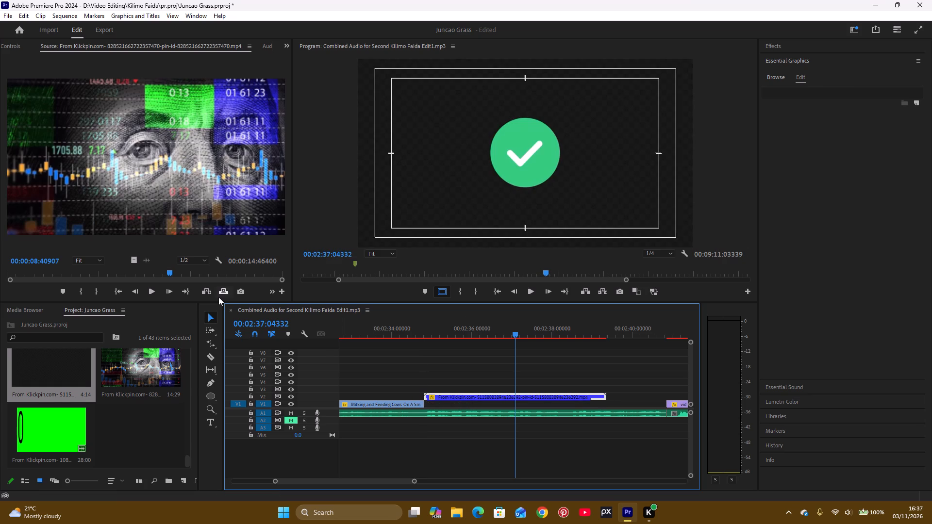
{"action": "left_click_drag", "start_coordinate": [157, 376], "coordinate": [433, 405]}
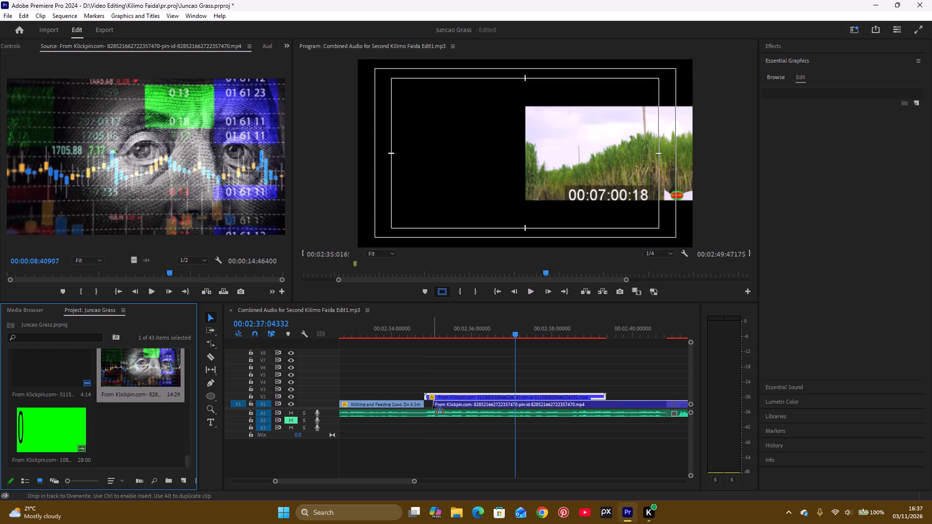
{"action": "left_click_drag", "start_coordinate": [433, 405], "coordinate": [427, 477]}
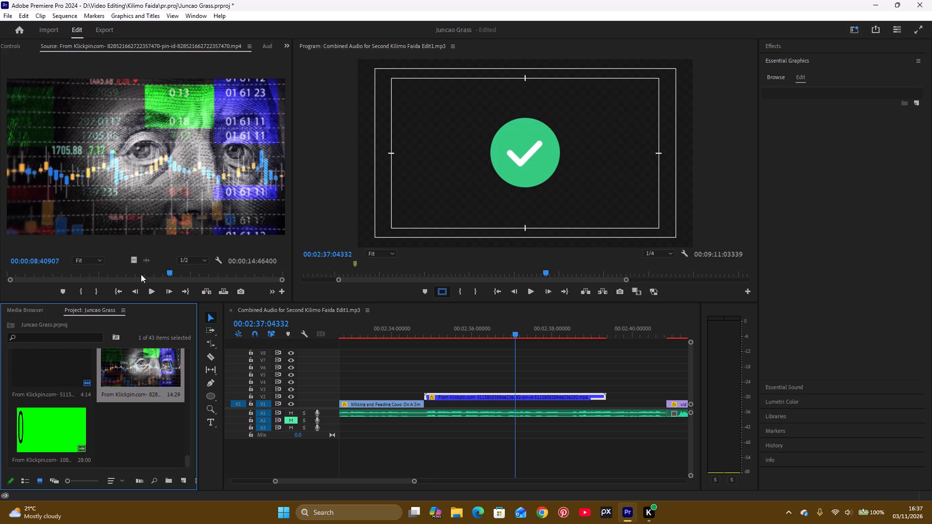
{"action": "left_click_drag", "start_coordinate": [136, 262], "coordinate": [418, 410]}
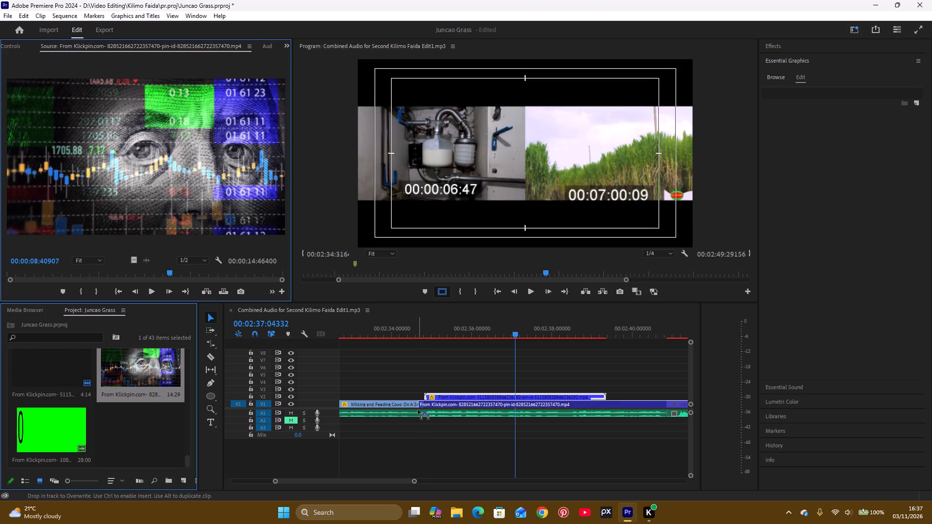
{"action": "left_click_drag", "start_coordinate": [418, 410], "coordinate": [423, 409]}
Apply the Ultra Key effect to the check-mark clip on V2, with a frame showing its animation in view.
{"action": "left_click", "coordinate": [422, 328]}
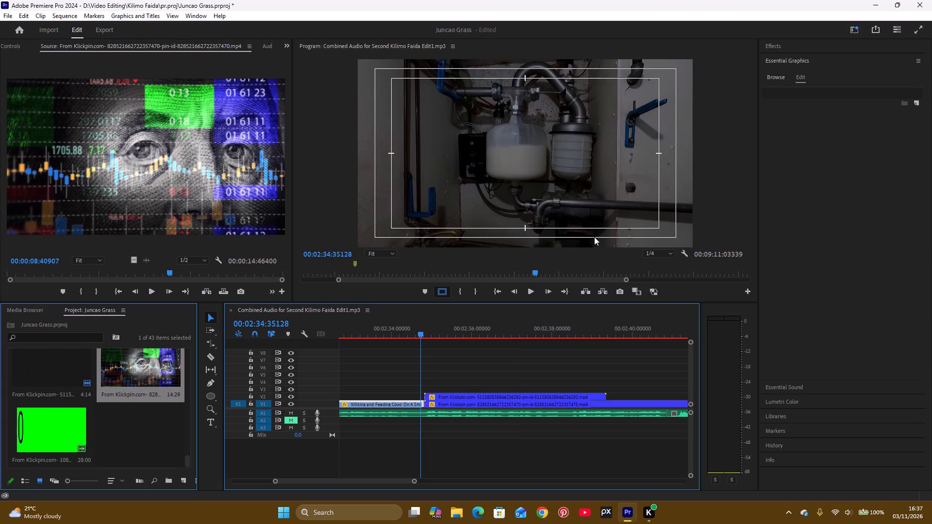
{"action": "left_click", "coordinate": [790, 62]}
{"action": "left_click", "coordinate": [776, 48]}
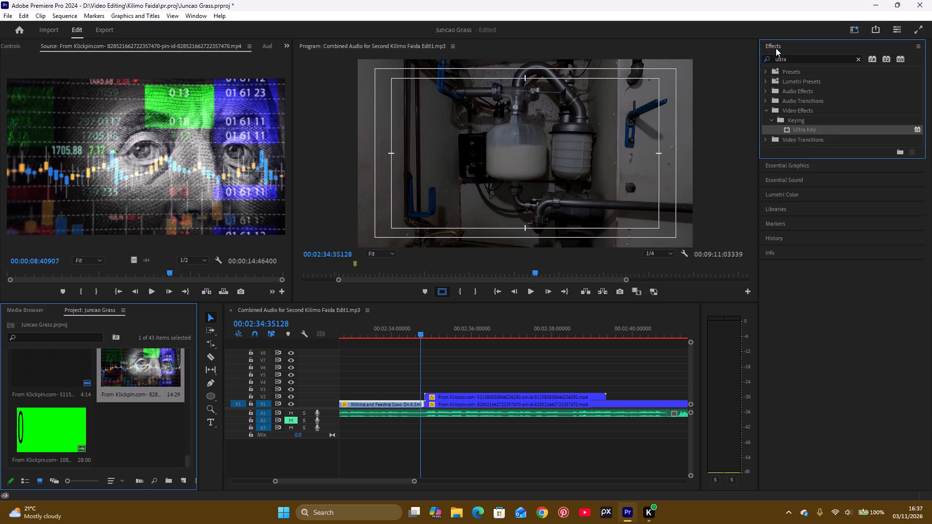
{"action": "left_click", "coordinate": [444, 329]}
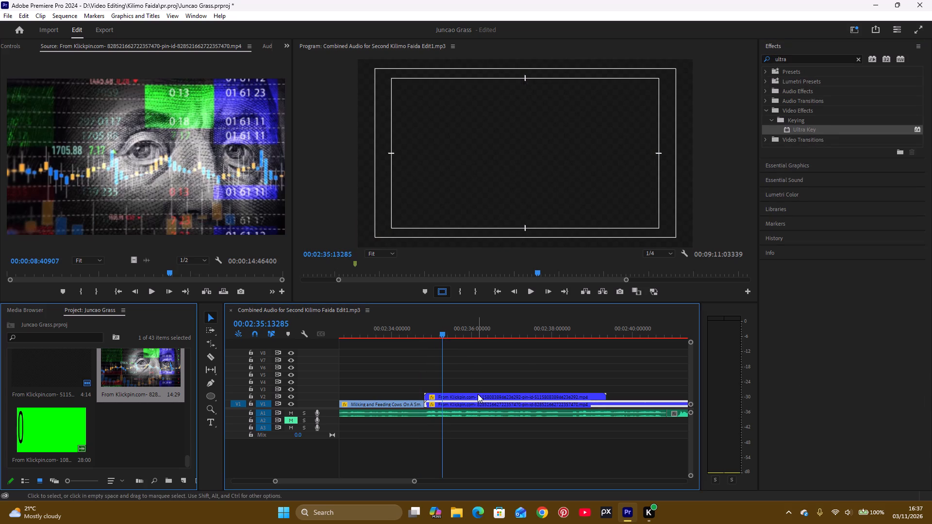
{"action": "key", "text": "space"}
{"action": "key", "text": "space"}
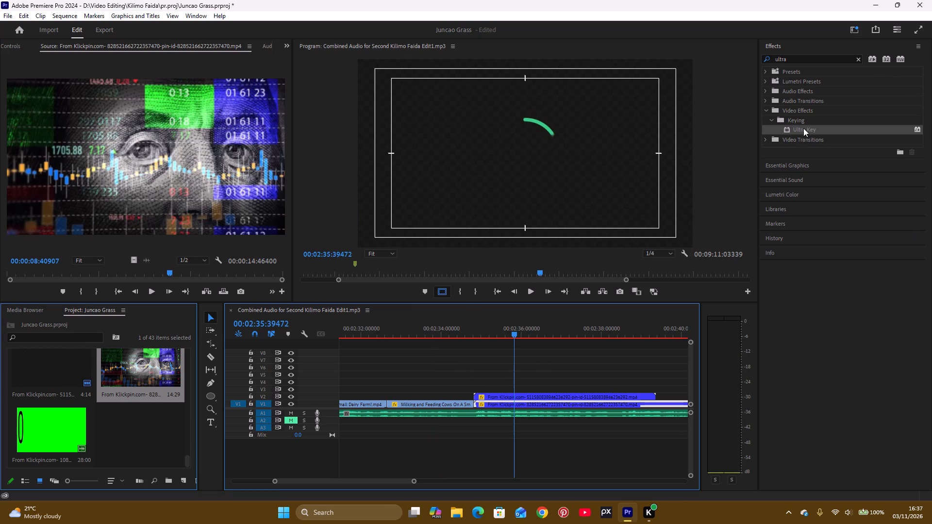
{"action": "left_click_drag", "start_coordinate": [803, 127], "coordinate": [518, 397]}
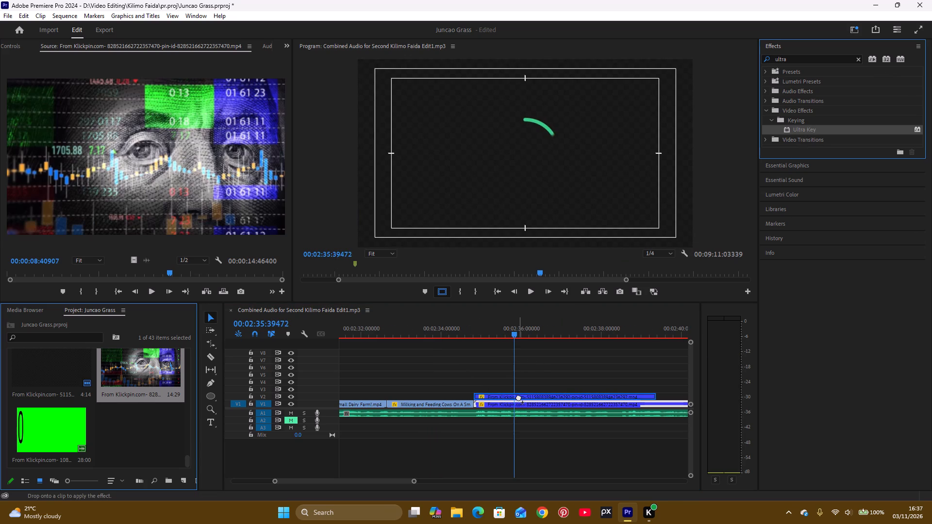
Set the Ultra Key's key color by sampling the dark background inside the check-mark clip's circle.
{"action": "left_click", "coordinate": [17, 47]}
{"action": "left_click", "coordinate": [102, 262]}
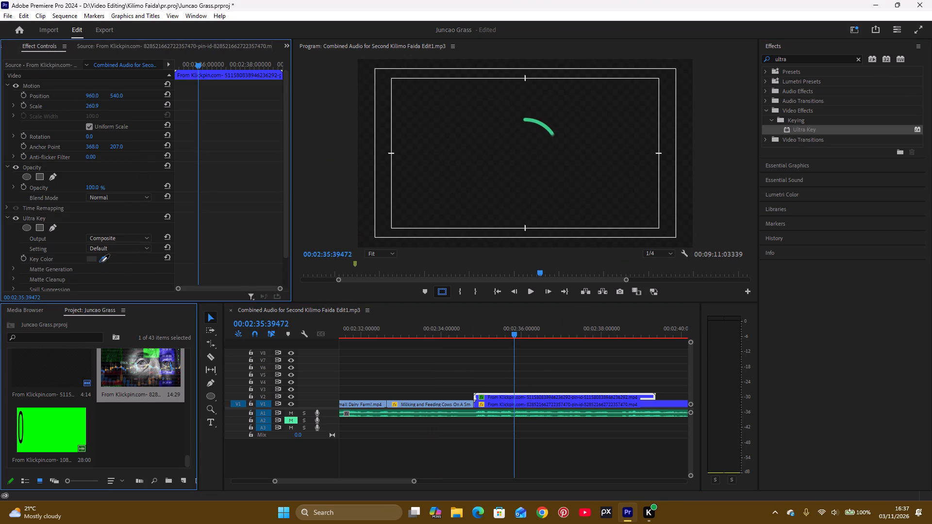
{"action": "left_click", "coordinate": [523, 170]}
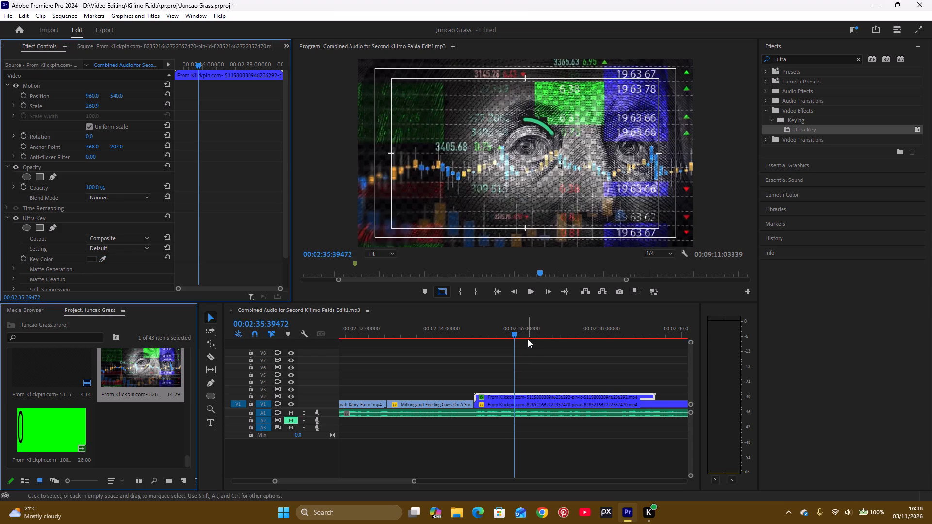
Play the keyed check mark over the banknote clip in short stretches to review the composite through its final animation.
{"action": "key", "text": "space"}
{"action": "key", "text": "space"}
{"action": "key", "text": "space"}
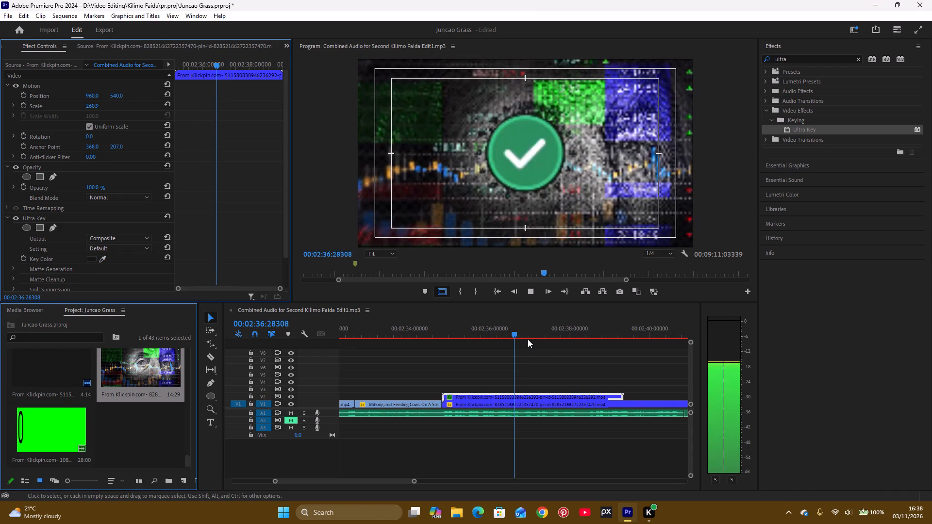
{"action": "key", "text": "space"}
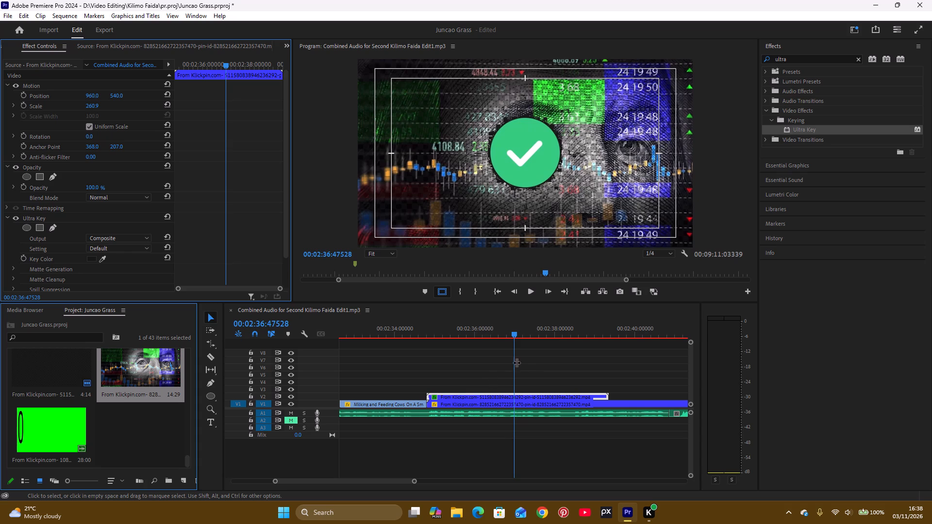
{"action": "key", "text": "space"}
{"action": "key", "text": "space"}
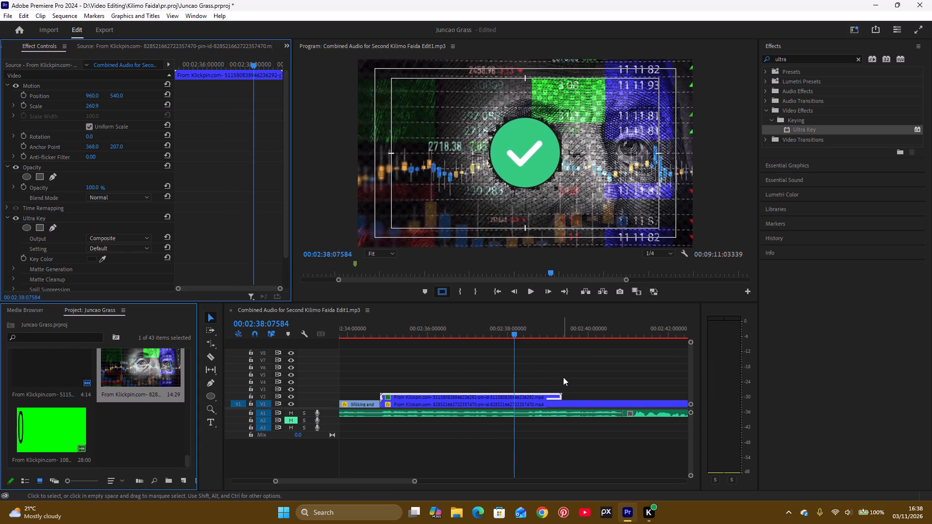
{"action": "key", "text": "space"}
{"action": "key", "text": "space"}
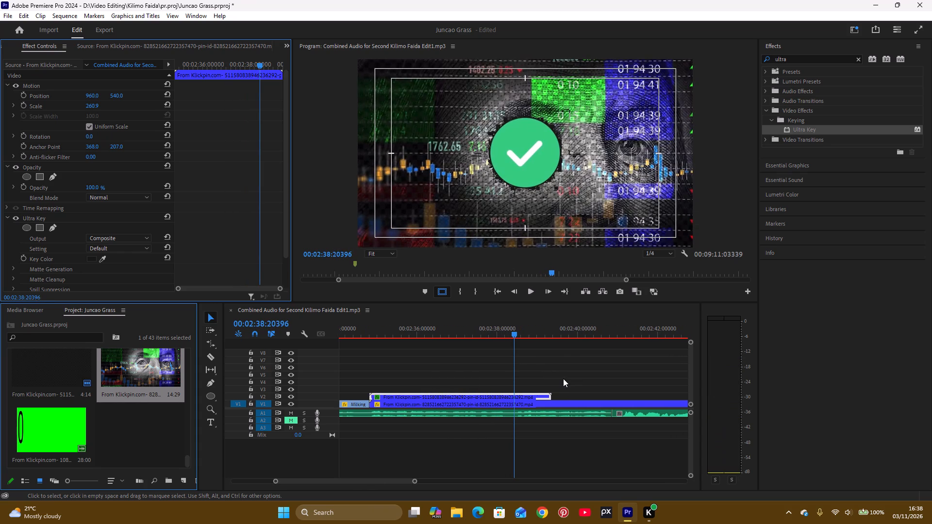
{"action": "key", "text": "space"}
{"action": "key", "text": "space"}
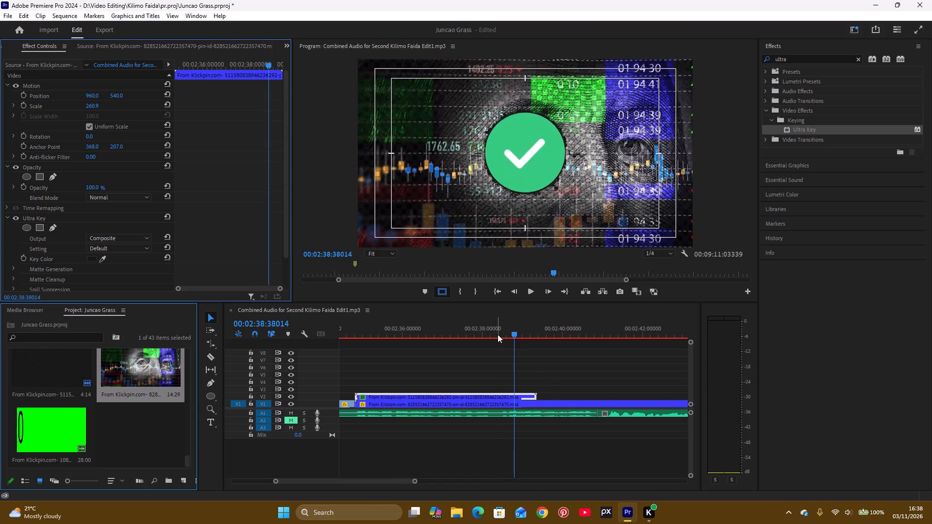
Rate-stretch the V2 check-mark clip so that it ends at 00:02:38:25227.
{"action": "left_click", "coordinate": [498, 334]}
{"action": "left_click_drag", "start_coordinate": [498, 334], "coordinate": [504, 338]}
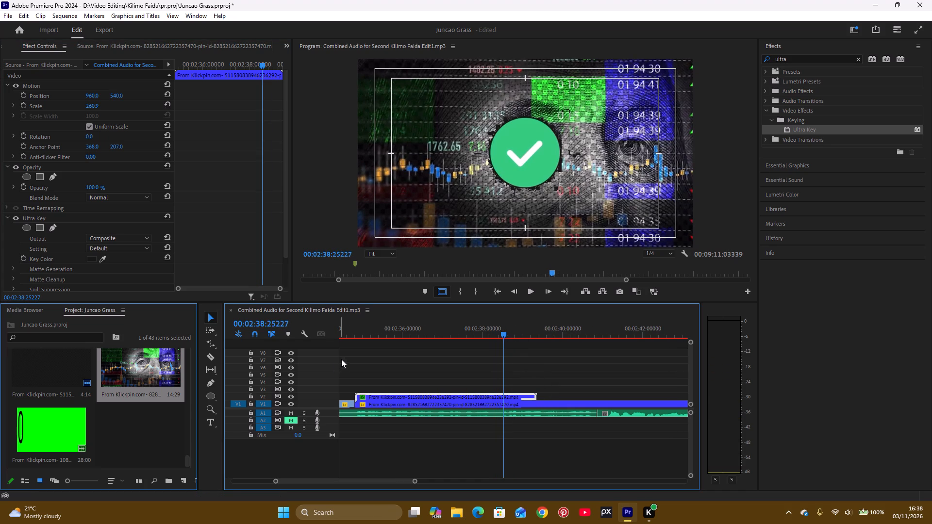
{"action": "key", "text": "r"}
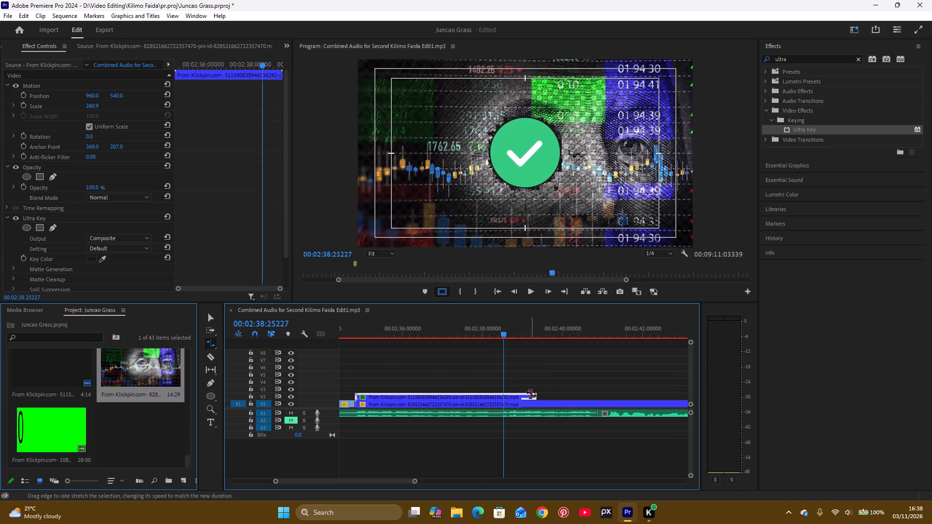
{"action": "left_click_drag", "start_coordinate": [536, 396], "coordinate": [503, 395]}
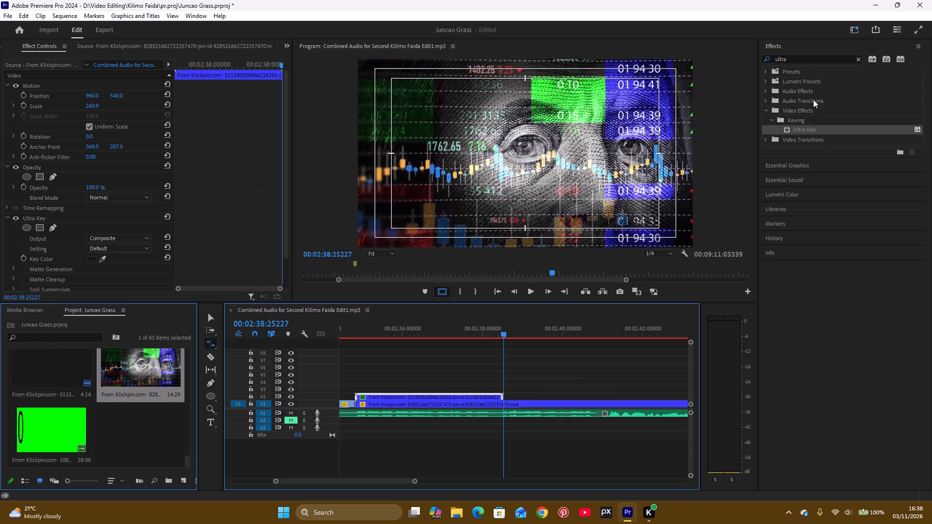
Add a Cross Dissolve transition on V1 at the cut between the milking clip and the banknote clip.
{"action": "left_click", "coordinate": [858, 58]}
{"action": "left_click", "coordinate": [764, 117]}
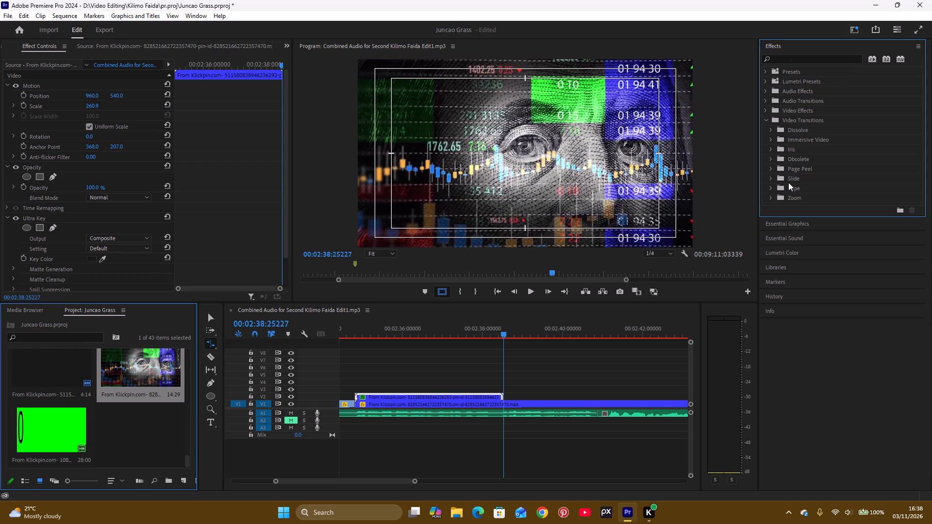
{"action": "left_click", "coordinate": [773, 129]}
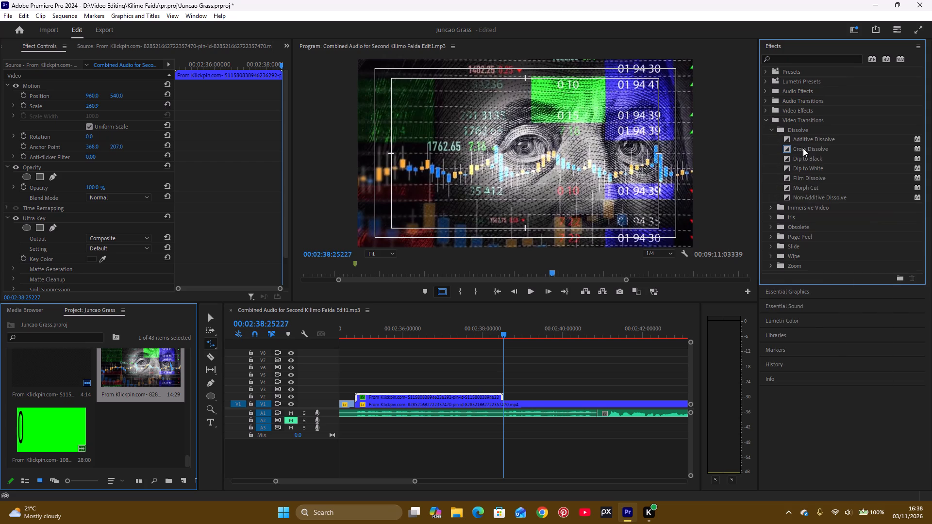
{"action": "left_click_drag", "start_coordinate": [806, 149], "coordinate": [351, 409]}
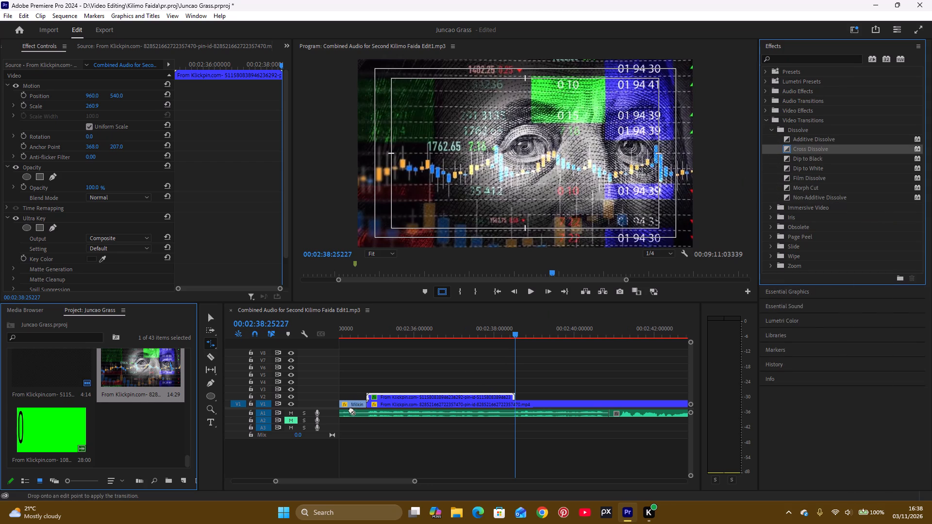
{"action": "left_click_drag", "start_coordinate": [351, 409], "coordinate": [391, 402]}
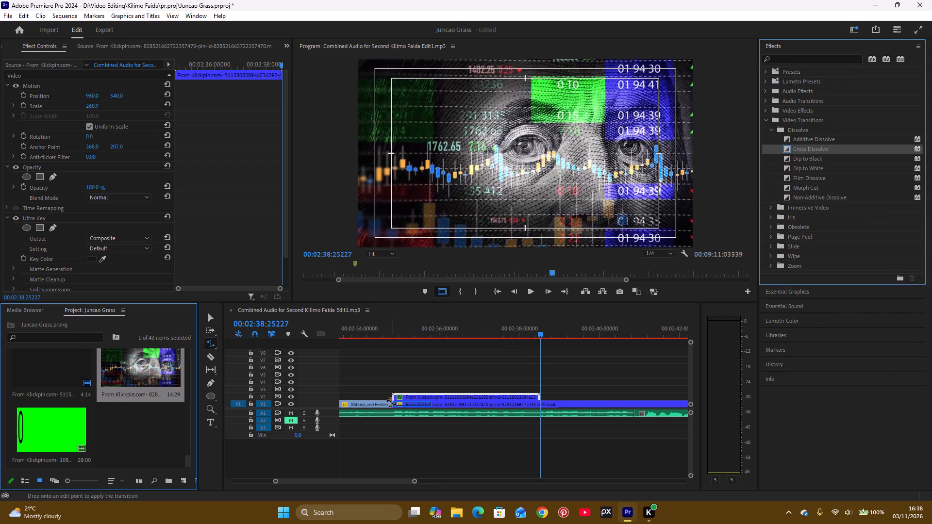
Set the Cross Dissolve's alignment to Center at Cut.
{"action": "key", "text": "v"}
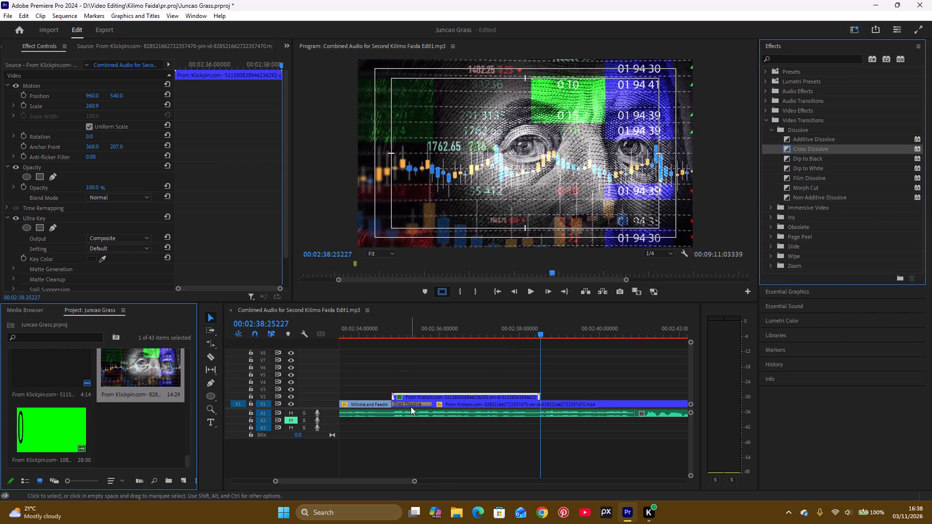
{"action": "left_click", "coordinate": [411, 403]}
{"action": "left_click", "coordinate": [108, 103]}
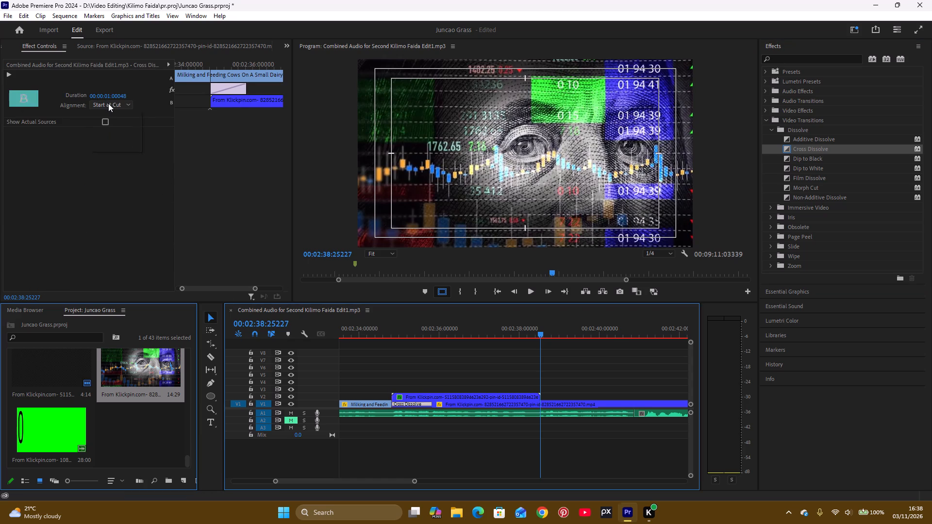
{"action": "left_click", "coordinate": [116, 117]}
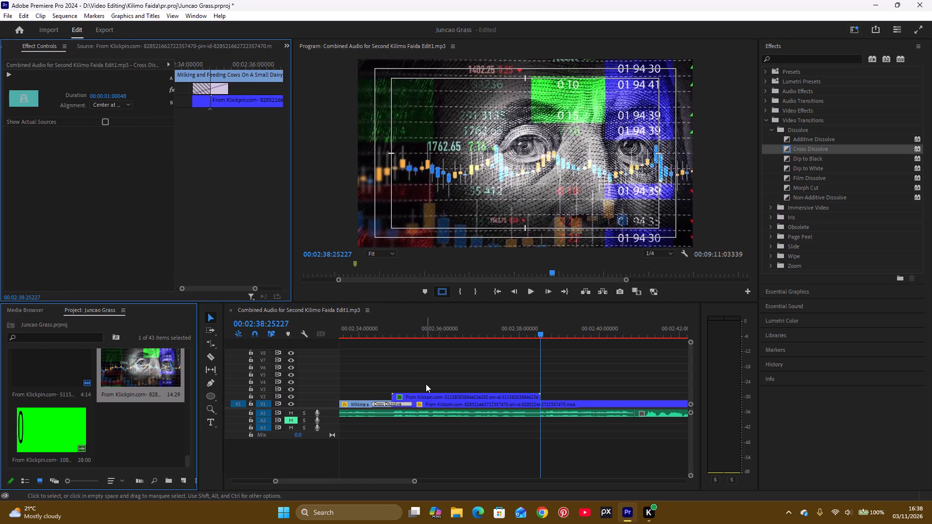
Play the Cross Dissolve between the milking clip and the banknote clip, starting from 00:02:34:03321.
{"action": "left_click", "coordinate": [364, 331]}
{"action": "key", "text": "space"}
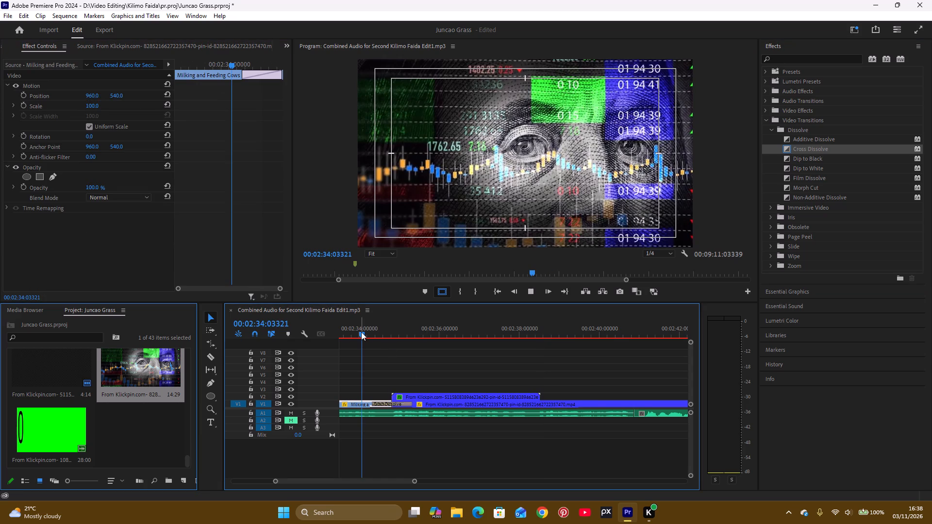
{"action": "key", "text": "space"}
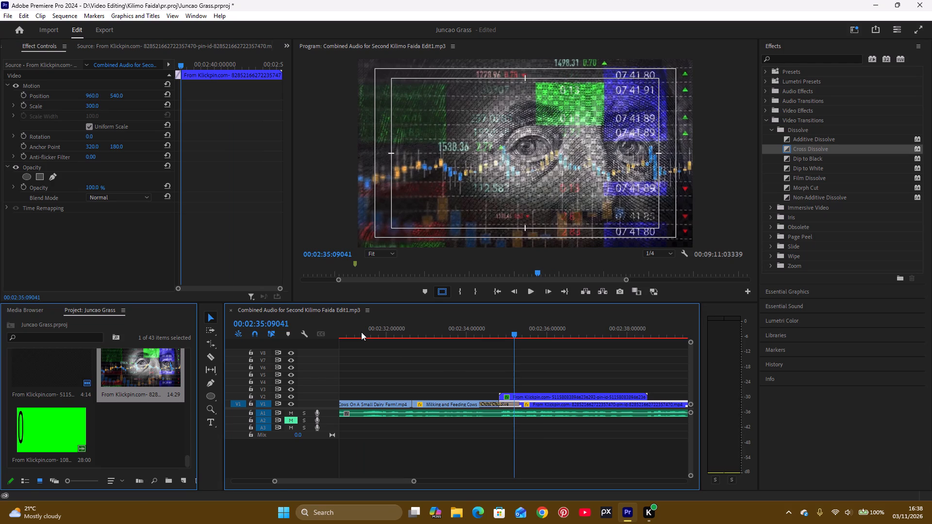
Split the V1 banknote clip at the point where the V2 check-mark clip ends.
{"action": "left_click", "coordinate": [558, 403]}
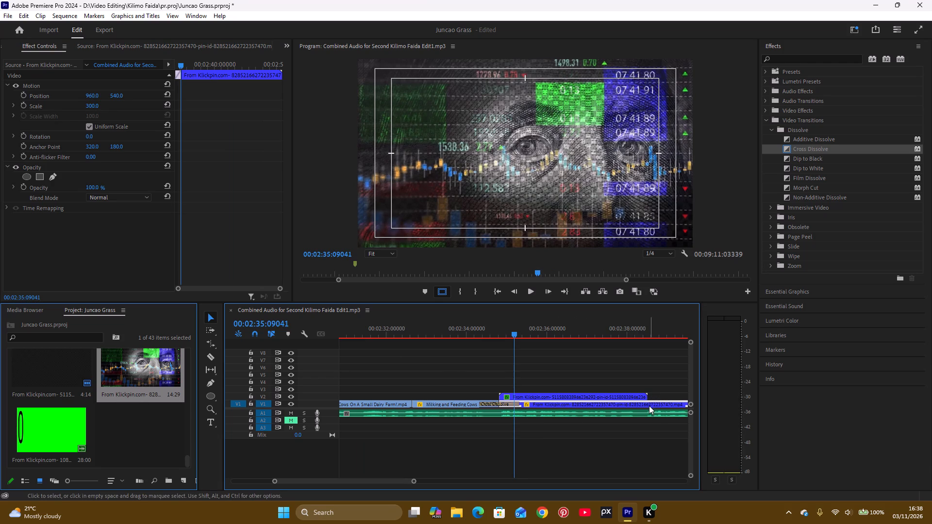
{"action": "key", "text": "v"}
{"action": "key", "text": "c"}
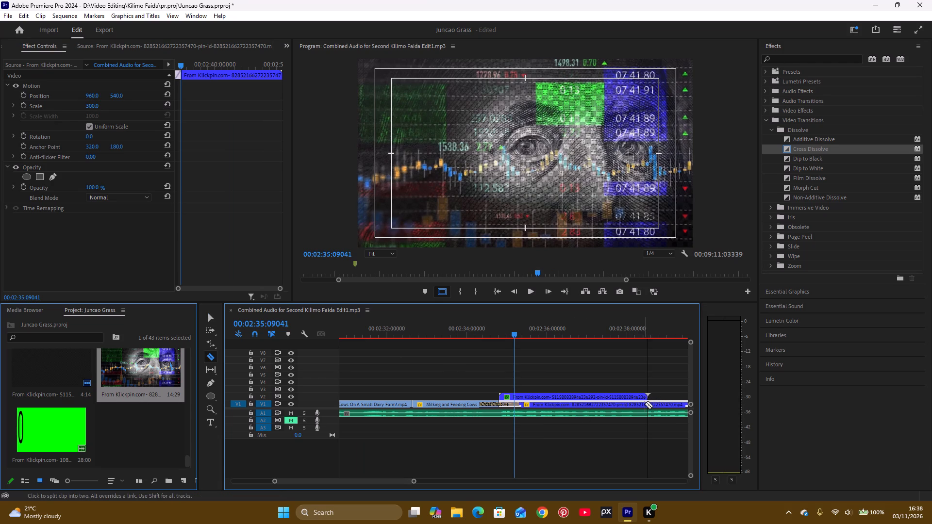
{"action": "left_click", "coordinate": [647, 404]}
{"action": "key", "text": "v"}
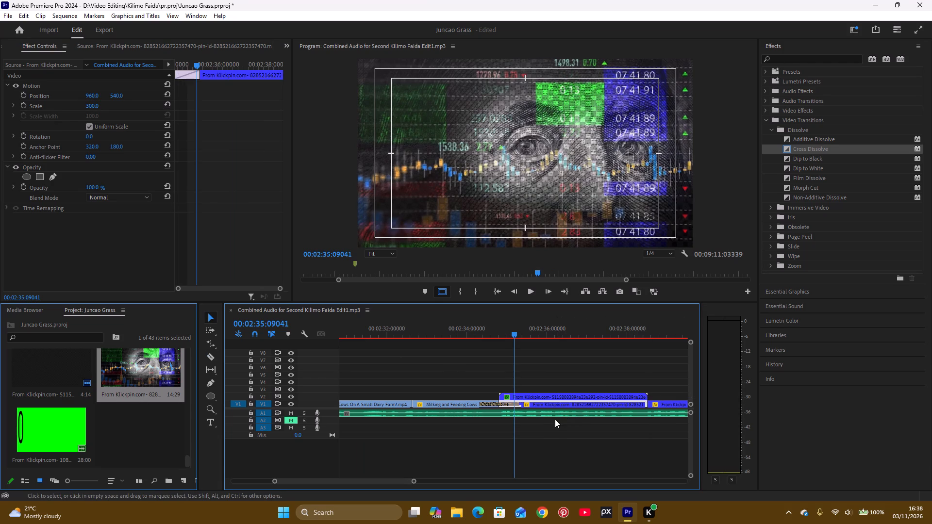
Lower the opacity of the V1 banknote segment beneath the check mark to 49%.
{"action": "left_click", "coordinate": [557, 400]}
{"action": "left_click", "coordinate": [557, 405]}
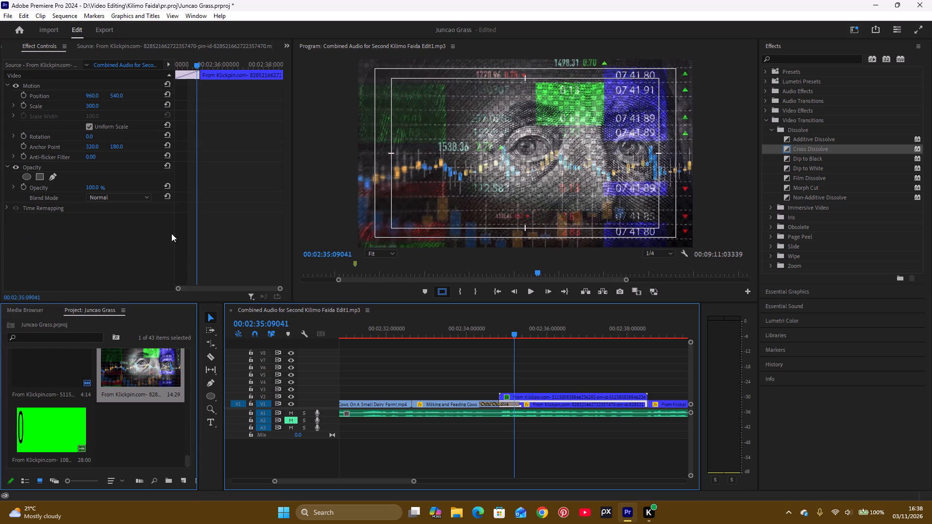
{"action": "left_click_drag", "start_coordinate": [95, 190], "coordinate": [66, 193]}
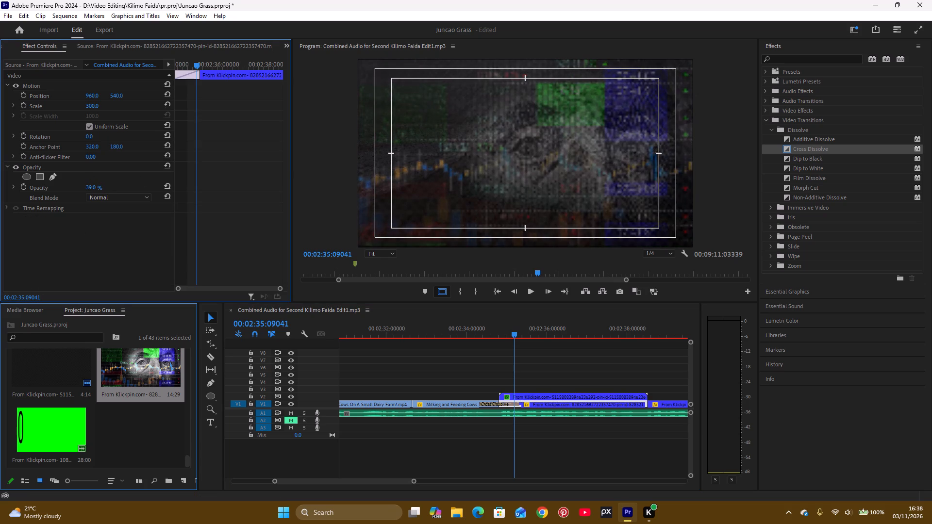
{"action": "left_click_drag", "start_coordinate": [66, 193], "coordinate": [71, 192]}
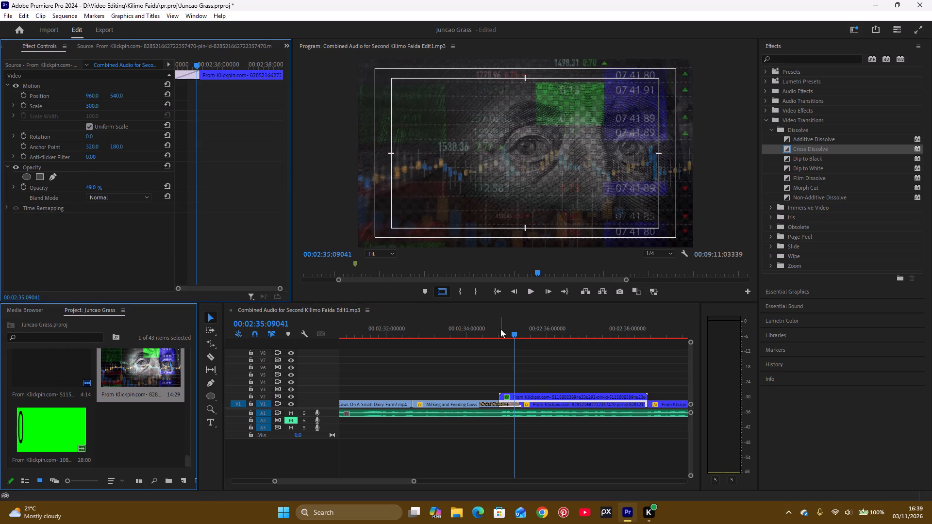
Play the check mark over the dimmed banknote segment in short stretches to review the composite.
{"action": "left_click", "coordinate": [495, 336]}
{"action": "key", "text": "space"}
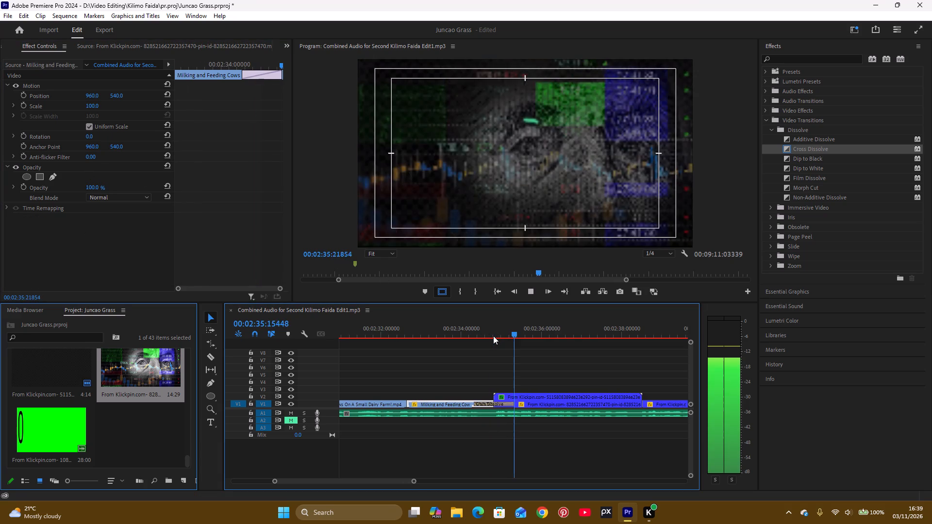
{"action": "key", "text": "space"}
{"action": "key", "text": "space"}
{"action": "key", "text": "space"}
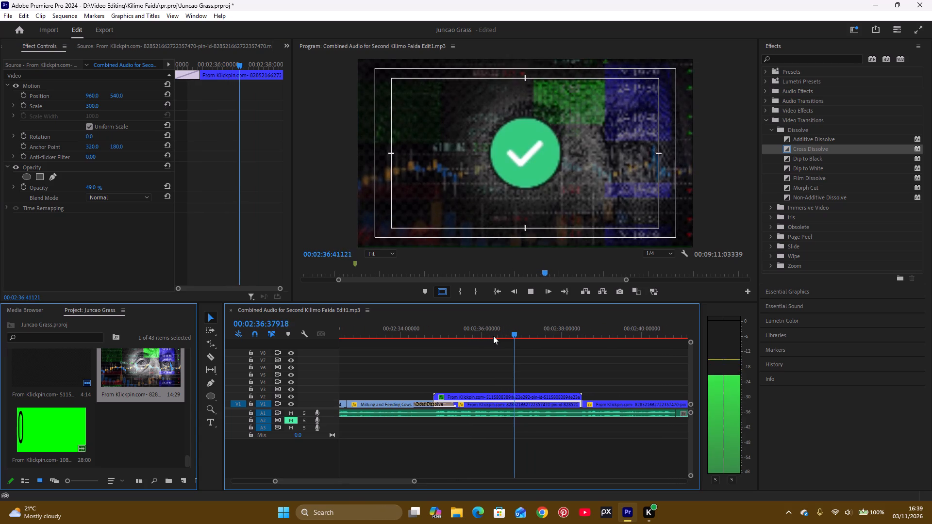
{"action": "key", "text": "space"}
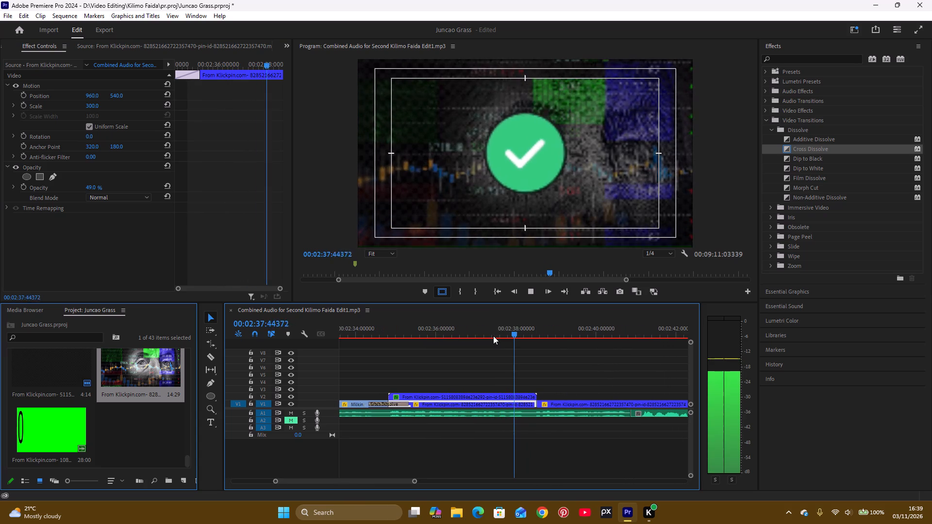
{"action": "key", "text": "space"}
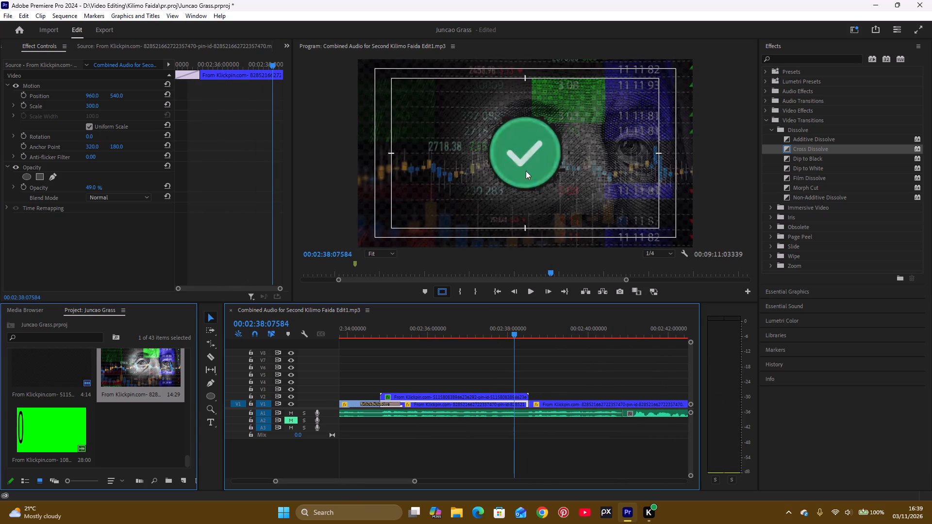
Scale the V2 check-mark clip to 221.9 and raise it to a vertical position of 422.
{"action": "left_click", "coordinate": [526, 170]}
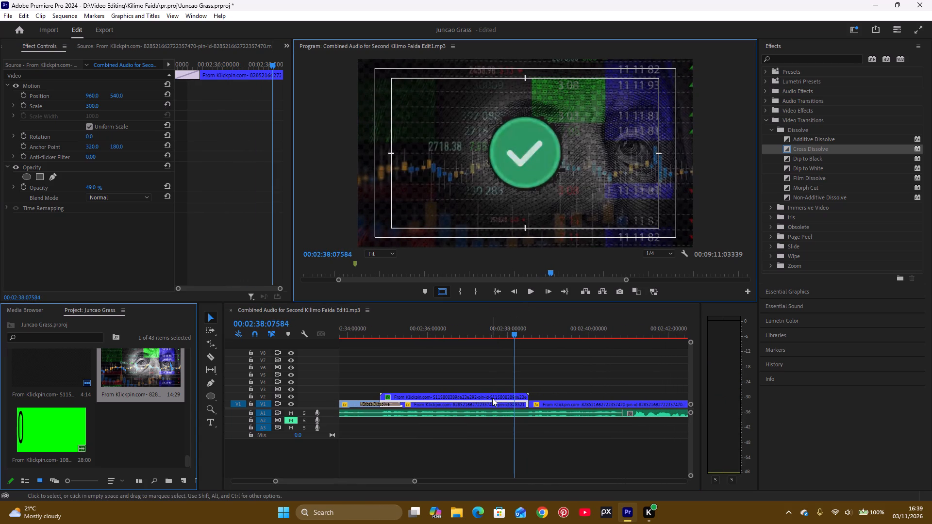
{"action": "left_click", "coordinate": [492, 398]}
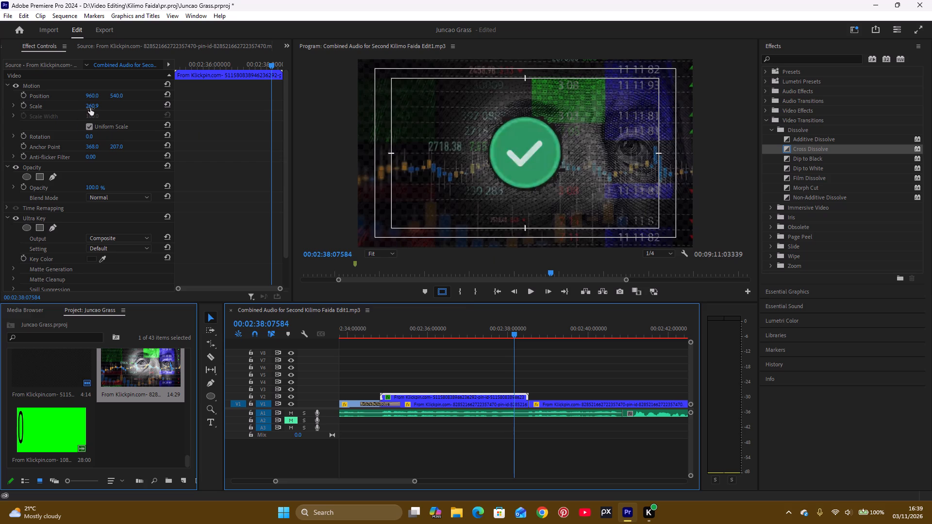
{"action": "left_click_drag", "start_coordinate": [95, 107], "coordinate": [87, 110]}
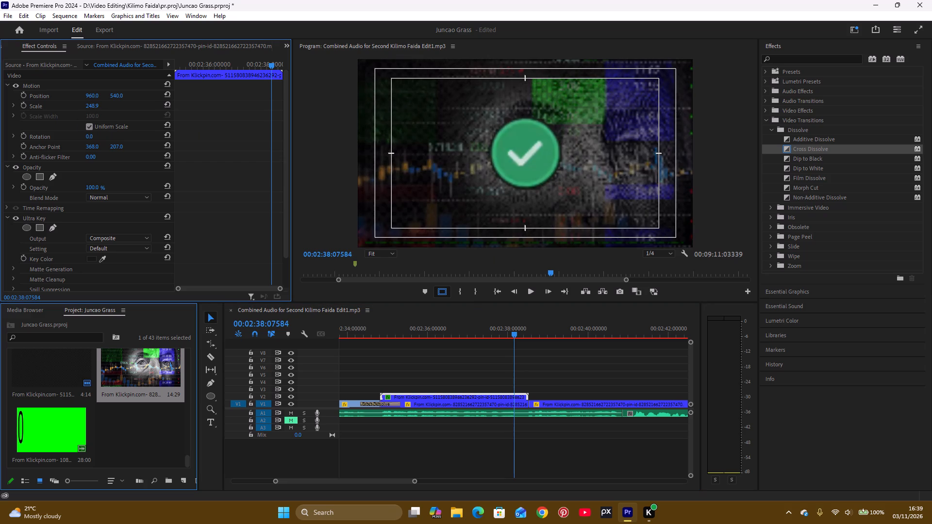
{"action": "left_click_drag", "start_coordinate": [87, 110], "coordinate": [83, 120]}
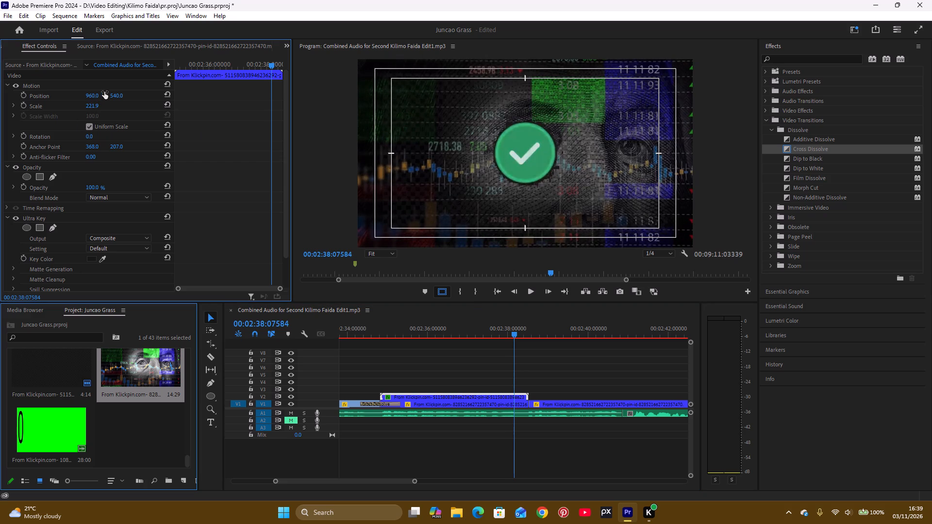
{"action": "left_click_drag", "start_coordinate": [116, 97], "coordinate": [67, 122]}
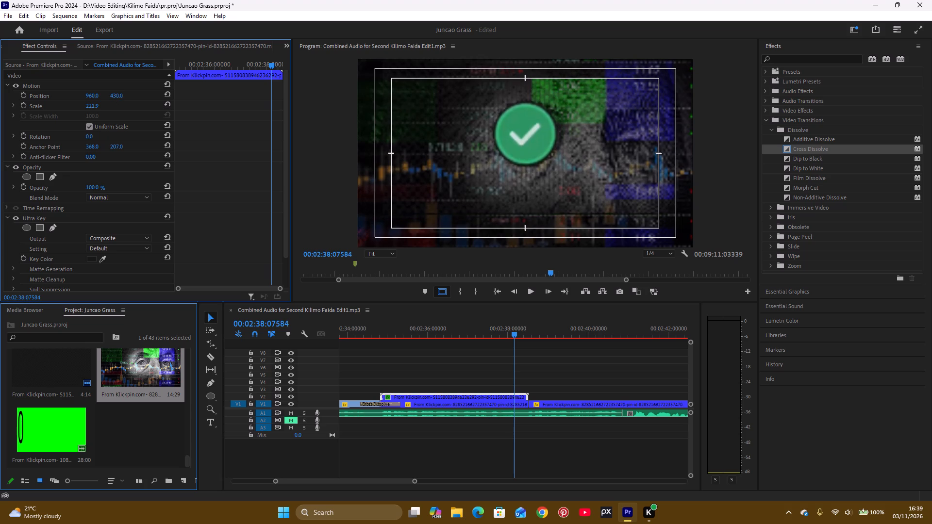
{"action": "left_click_drag", "start_coordinate": [67, 122], "coordinate": [65, 126]}
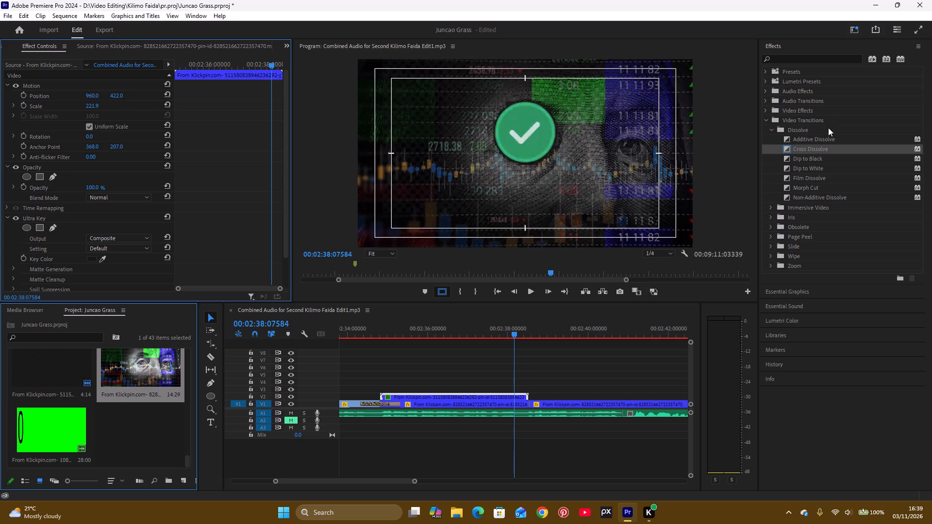
Add a text layer at 00:02:38:07584 above the check-mark clip, reading "successful".
{"action": "left_click", "coordinate": [798, 294]}
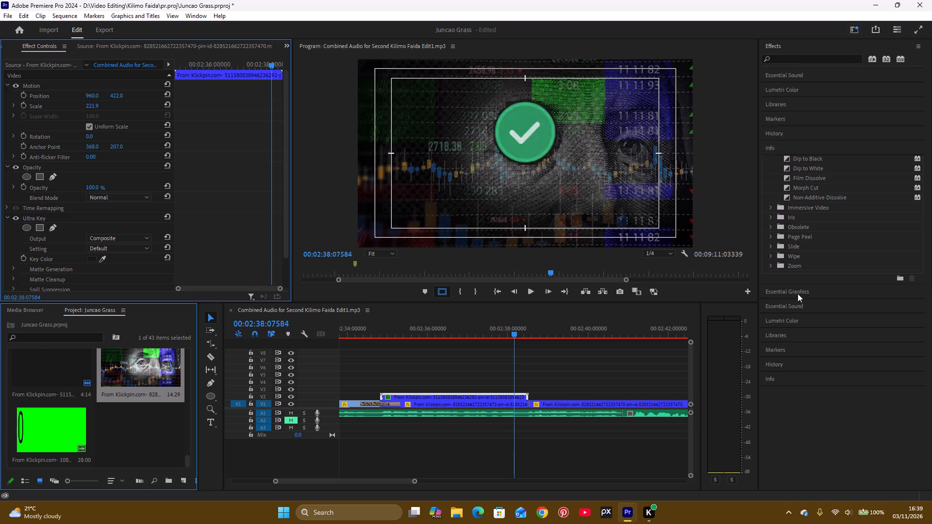
{"action": "left_click", "coordinate": [921, 103]}
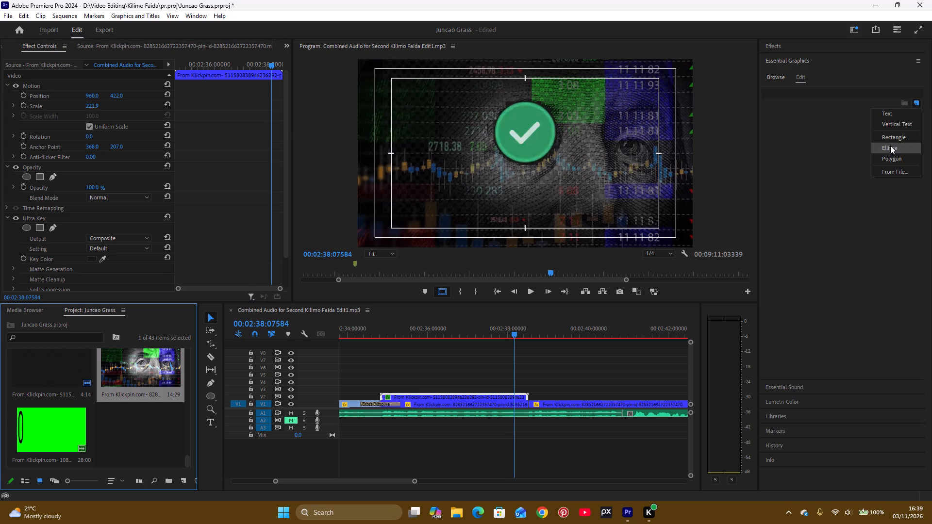
{"action": "left_click", "coordinate": [889, 114]}
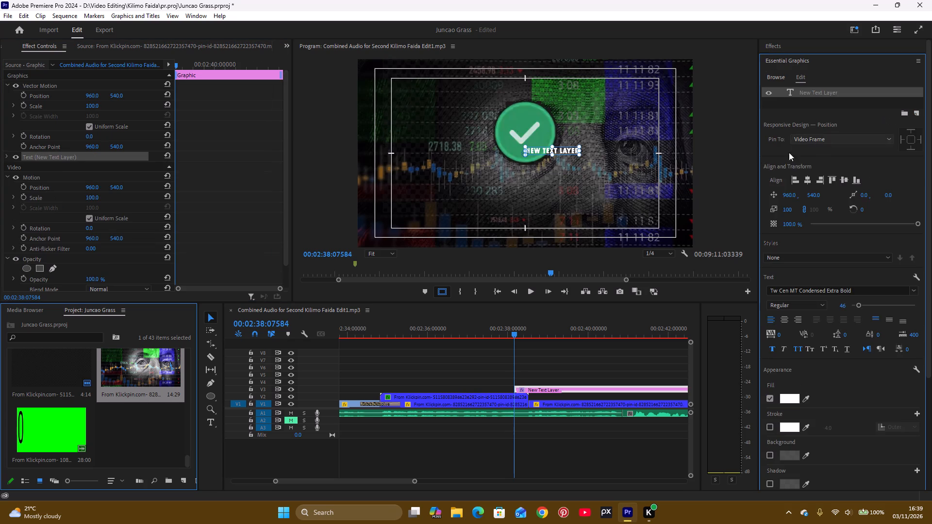
{"action": "double_click", "coordinate": [562, 151]}
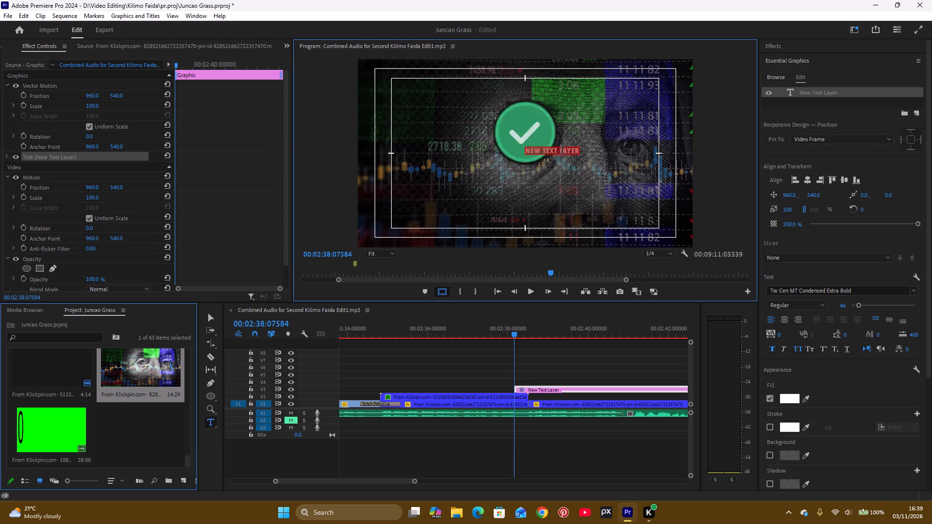
{"action": "key", "text": "s"}
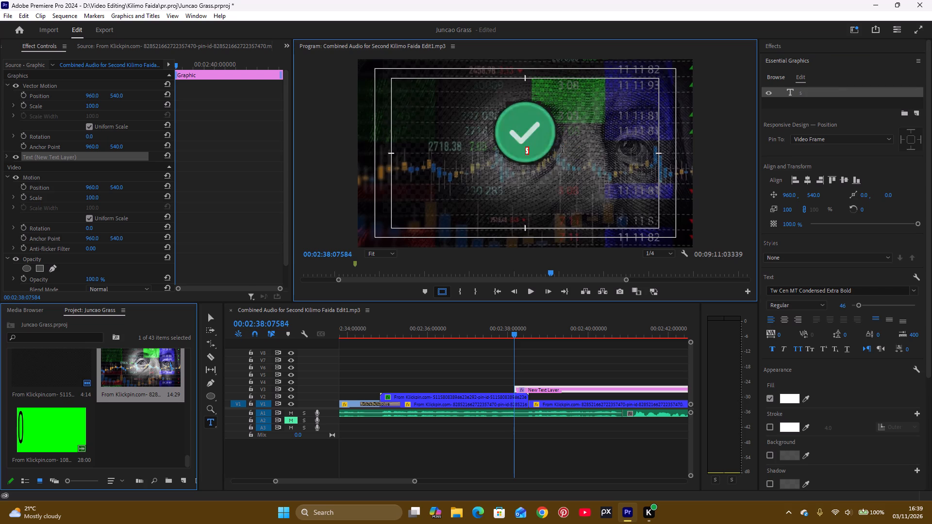
{"action": "type", "text": "uccess"}
{"action": "type", "text": "fu"}
{"action": "key", "text": "l"}
Format the whole "successful" text in the Stencil font at size 110.
{"action": "key", "text": "ctrl+a"}
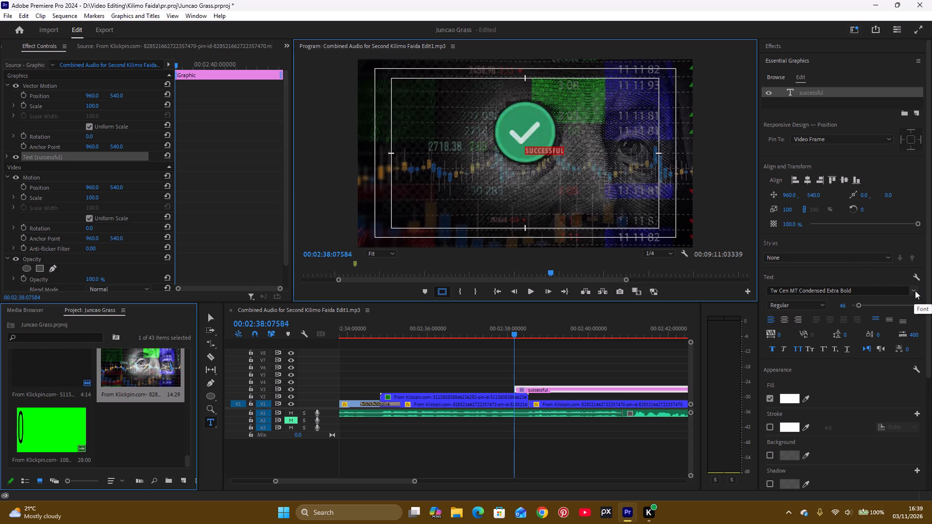
{"action": "left_click_drag", "start_coordinate": [889, 288], "coordinate": [777, 299]}
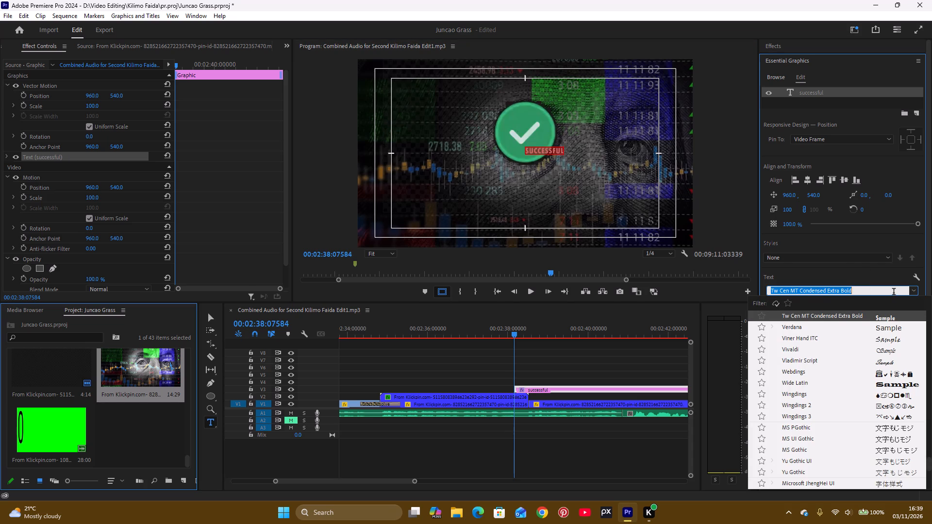
{"action": "type", "text": "ste"}
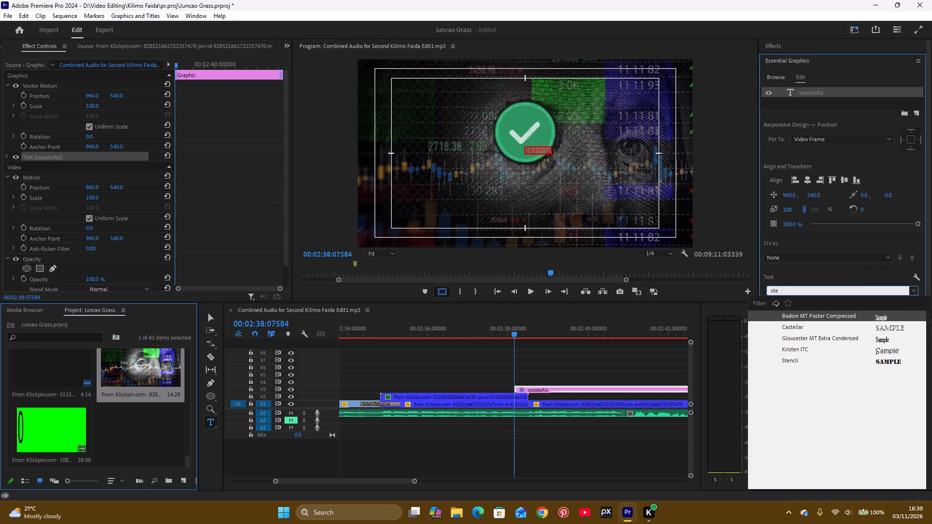
{"action": "left_click", "coordinate": [879, 362]}
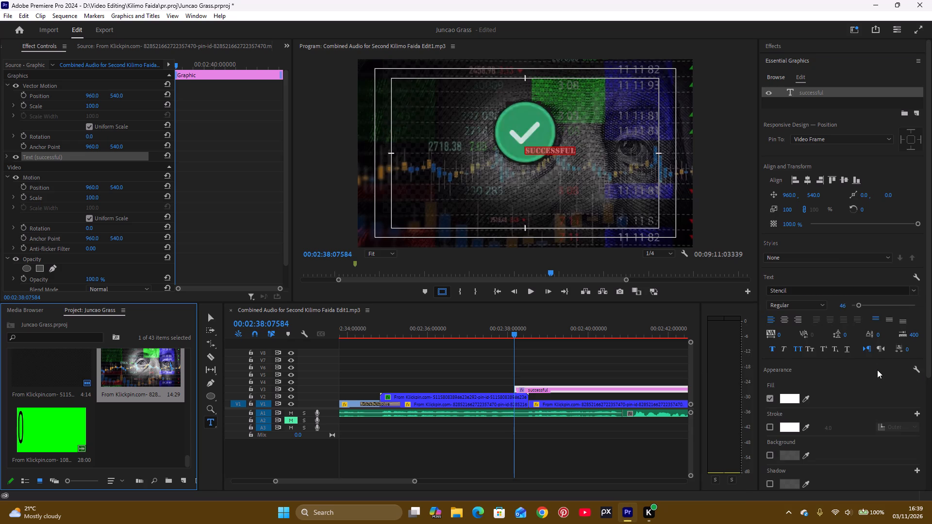
{"action": "left_click_drag", "start_coordinate": [862, 306], "coordinate": [863, 305]}
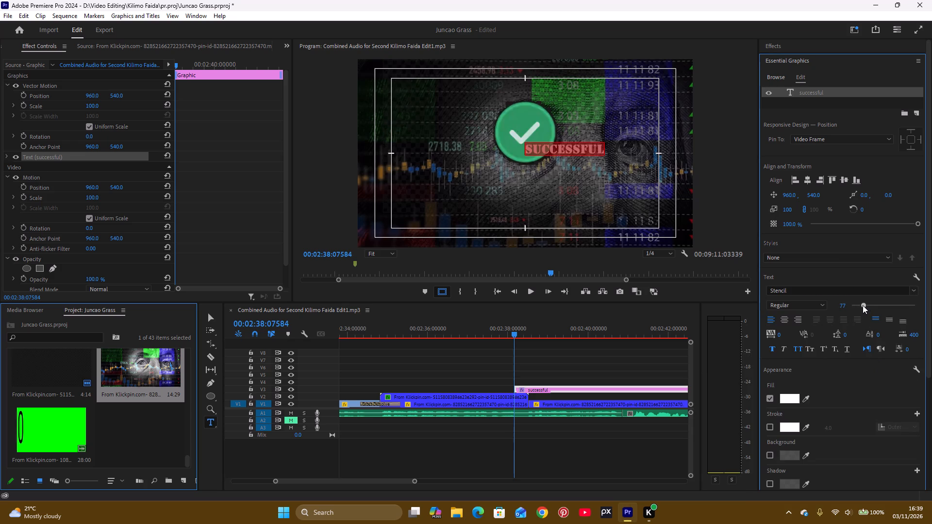
{"action": "left_click_drag", "start_coordinate": [863, 305], "coordinate": [868, 305]}
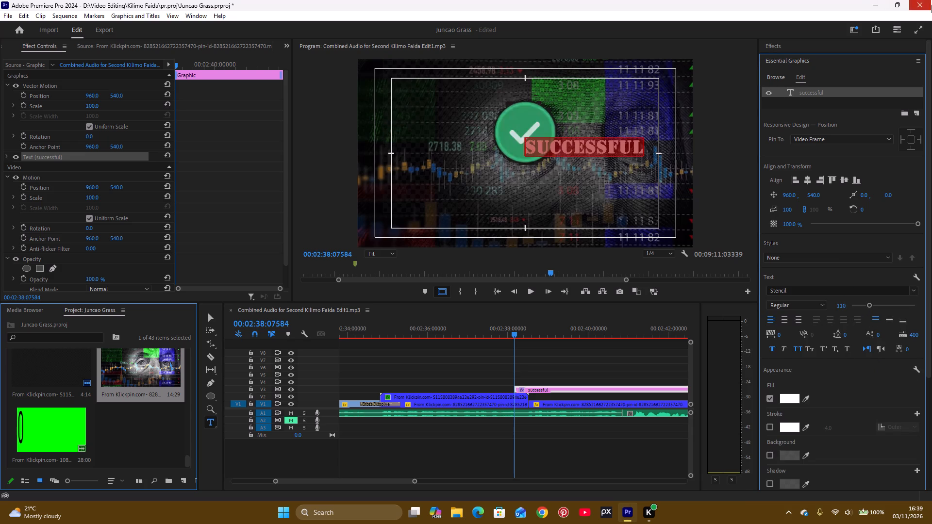
Change the "successful" text's fill to bright green 07ED32 and return to the Selection tool.
{"action": "left_click", "coordinate": [791, 399]}
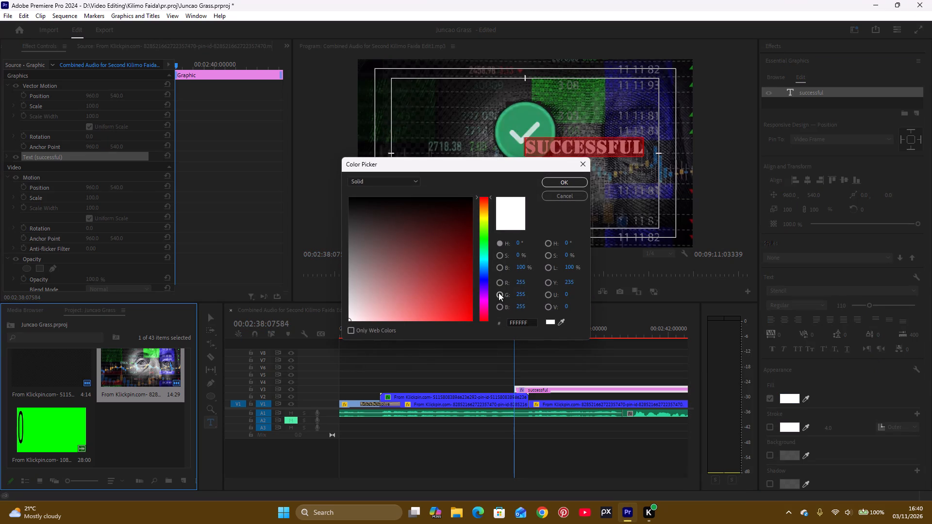
{"action": "left_click", "coordinate": [486, 242]}
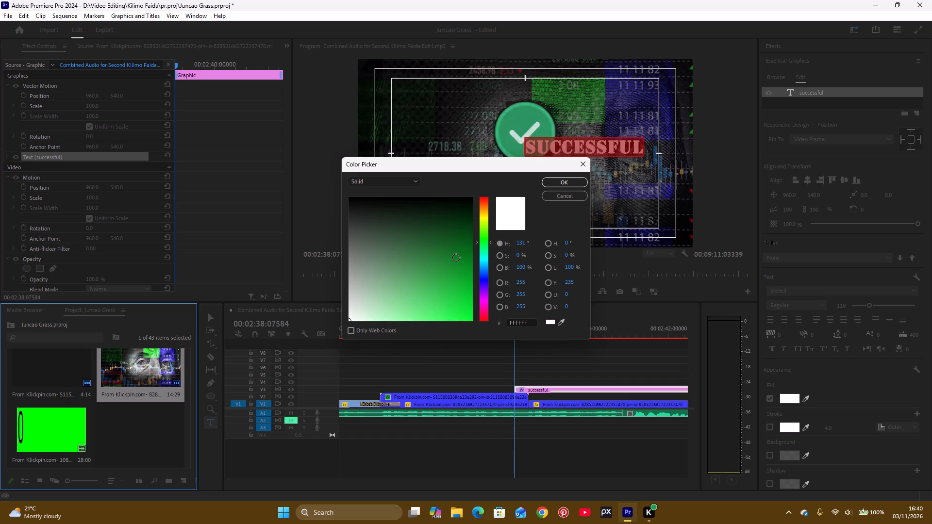
{"action": "left_click_drag", "start_coordinate": [454, 259], "coordinate": [469, 312]}
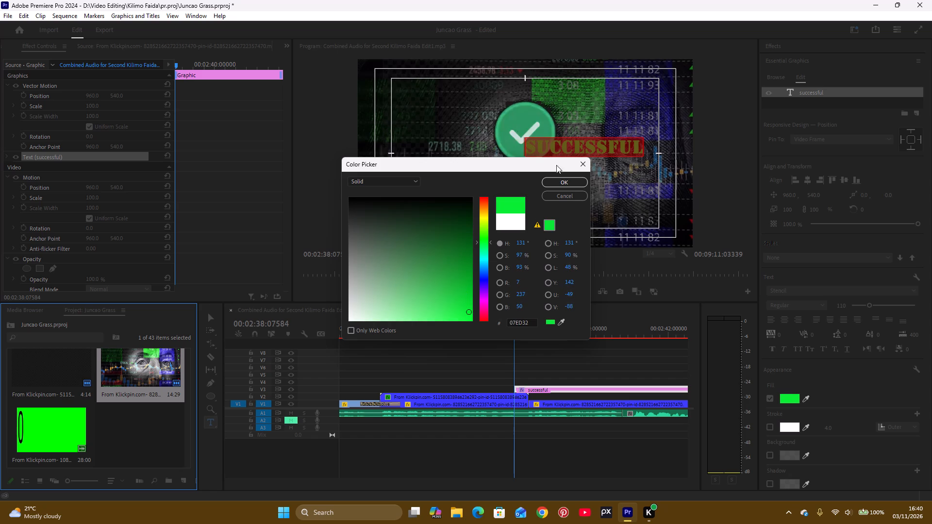
{"action": "left_click", "coordinate": [567, 182]}
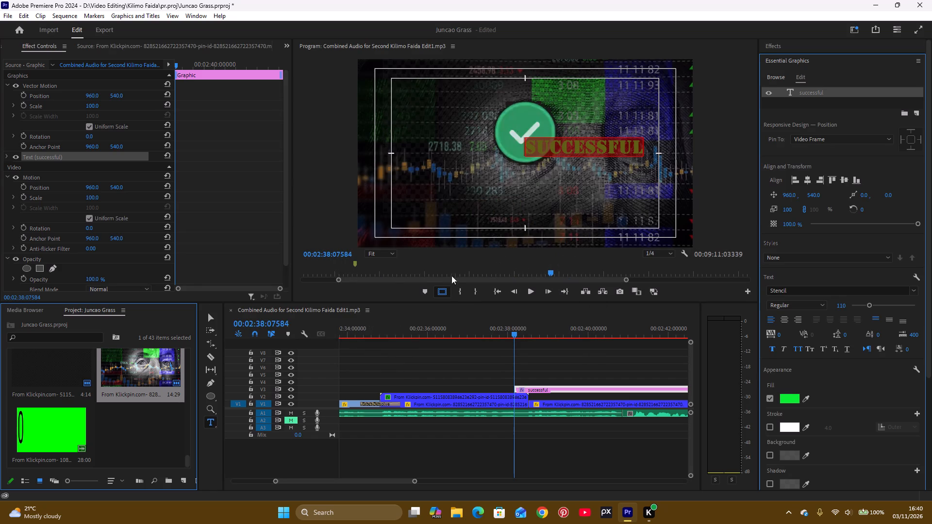
{"action": "left_click", "coordinate": [212, 313]}
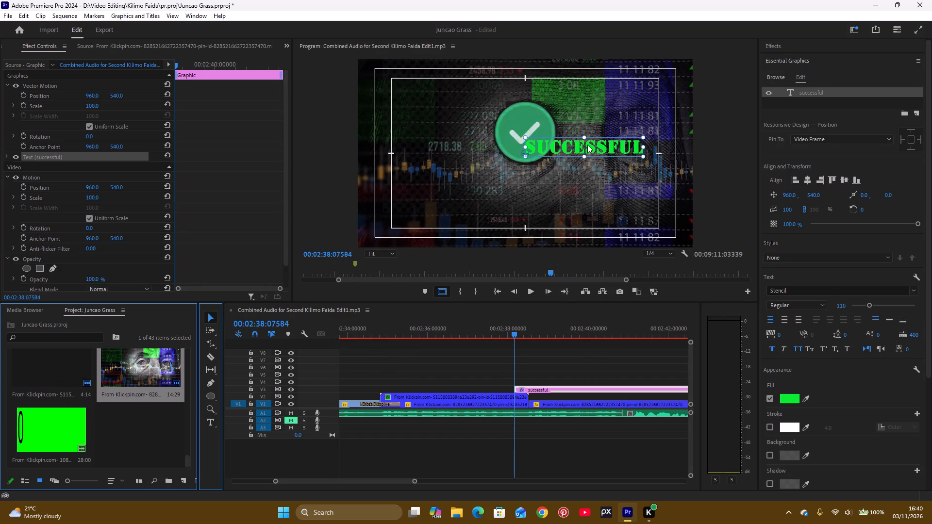
Move the "successful" text to sit centred just below the check mark, at about 636, 715.
{"action": "left_click_drag", "start_coordinate": [585, 146], "coordinate": [525, 180]}
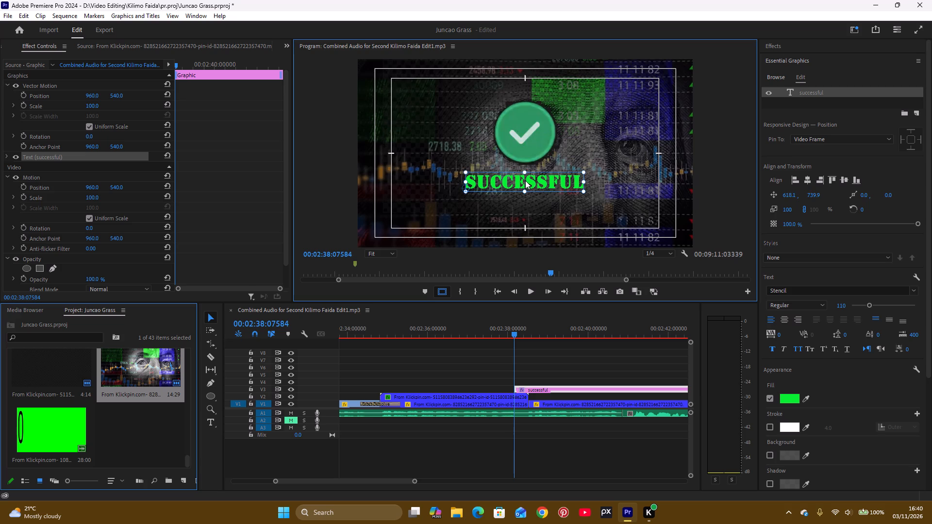
{"action": "left_click_drag", "start_coordinate": [525, 180], "coordinate": [528, 176]}
Add an extra "l" to the end of the title so it reads "successfull", and return to the Selection tool.
{"action": "double_click", "coordinate": [572, 172]}
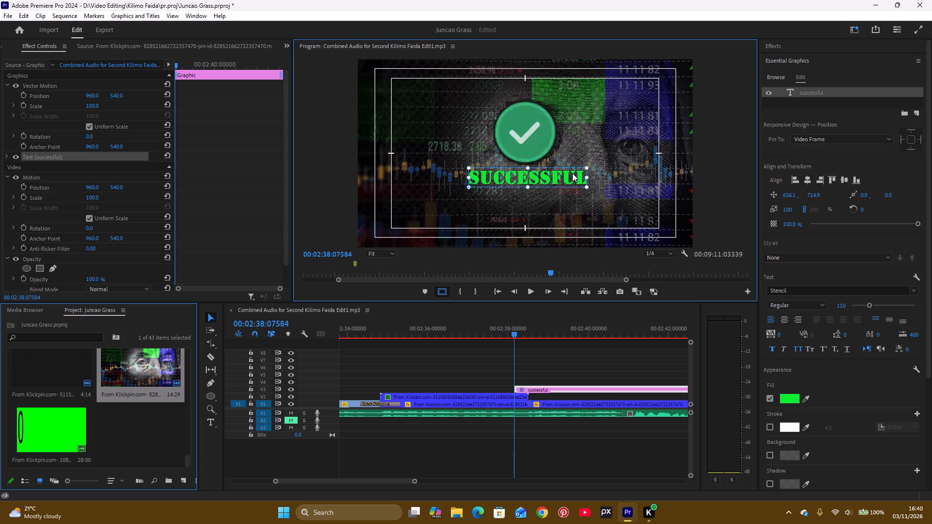
{"action": "double_click", "coordinate": [575, 180]}
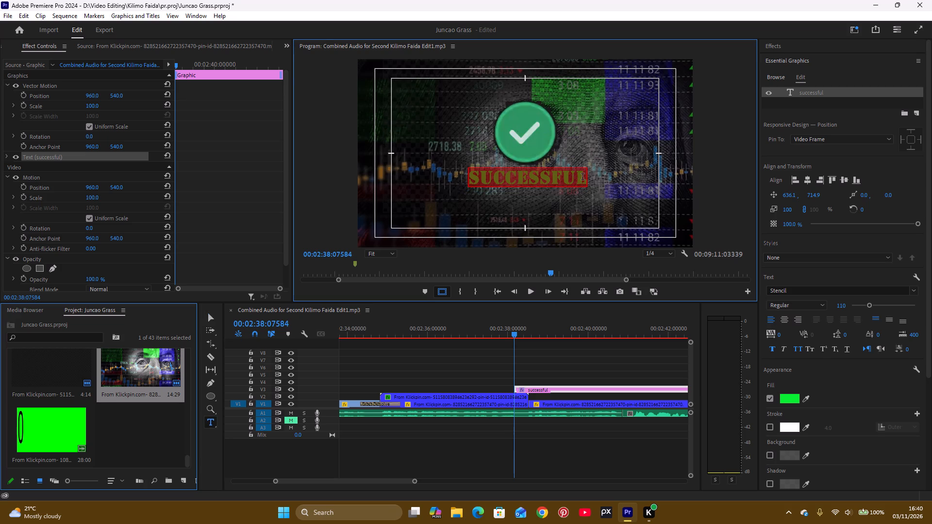
{"action": "left_click", "coordinate": [582, 178]}
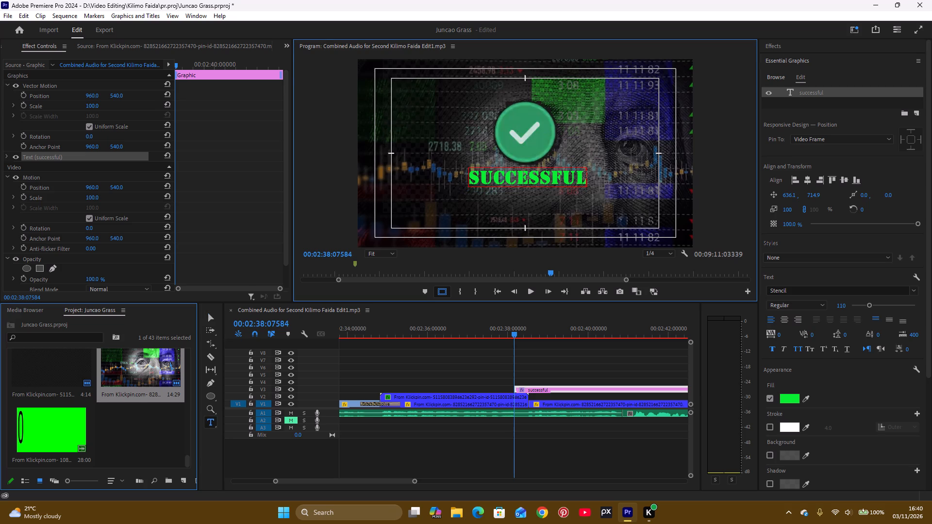
{"action": "key", "text": "l"}
{"action": "left_click", "coordinate": [210, 313]}
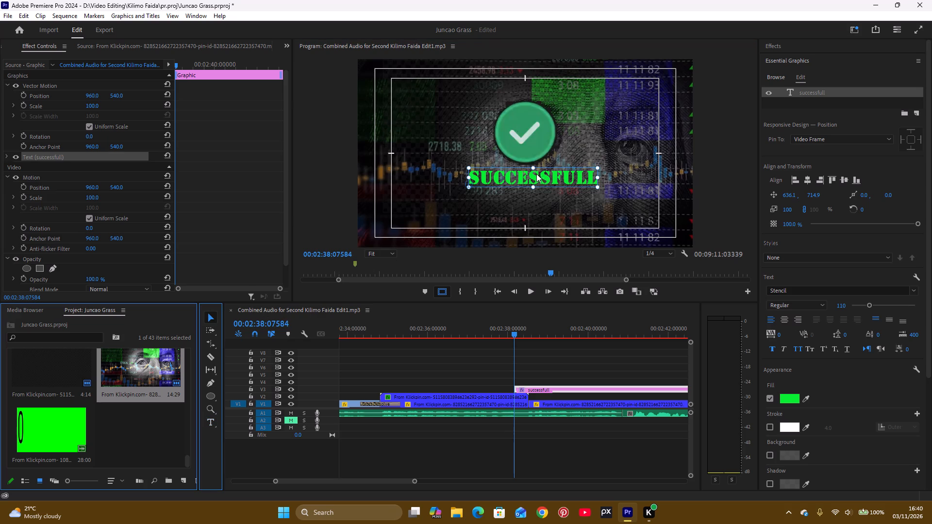
{"action": "left_click", "coordinate": [536, 174]}
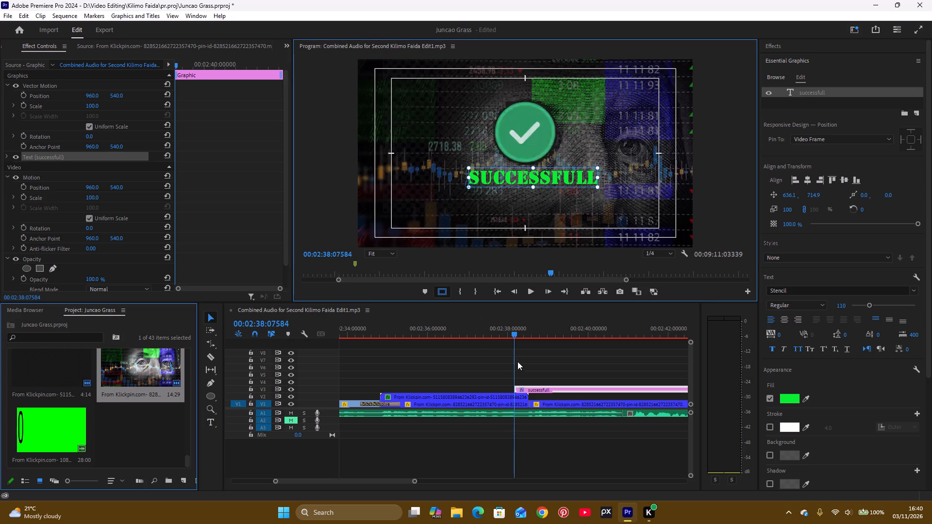
Move the V3 "successfull" title clip earlier to start at 00:02:36:23504 over the check-mark clip, and play the section back.
{"action": "left_click", "coordinate": [383, 333]}
{"action": "key", "text": "space"}
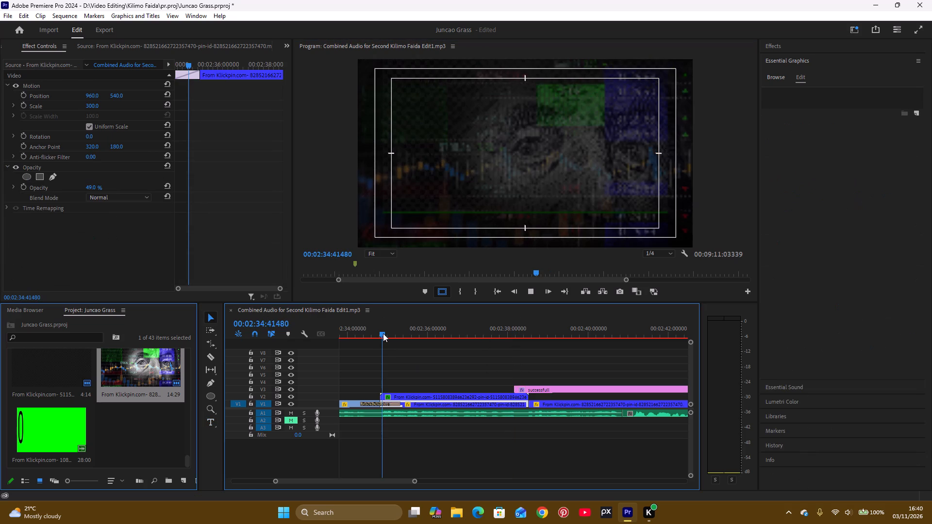
{"action": "key", "text": "space"}
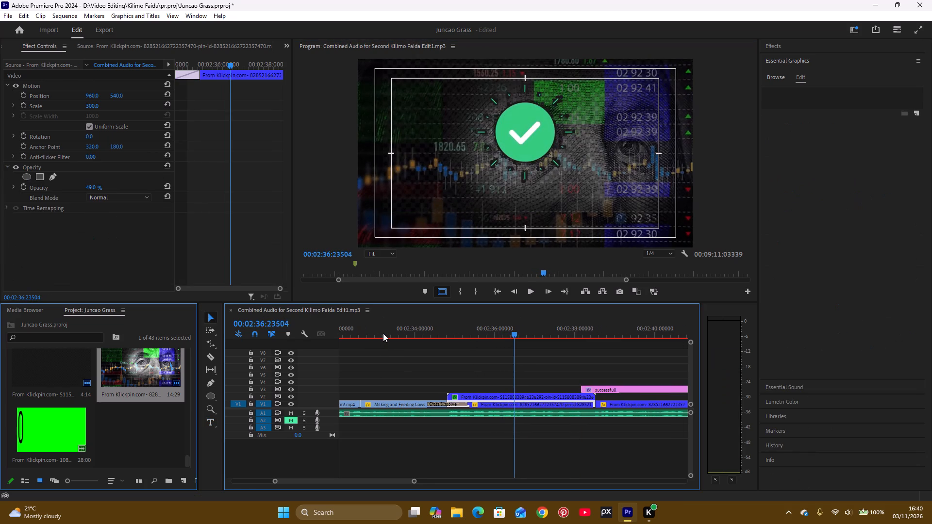
{"action": "left_click_drag", "start_coordinate": [592, 389], "coordinate": [536, 385]}
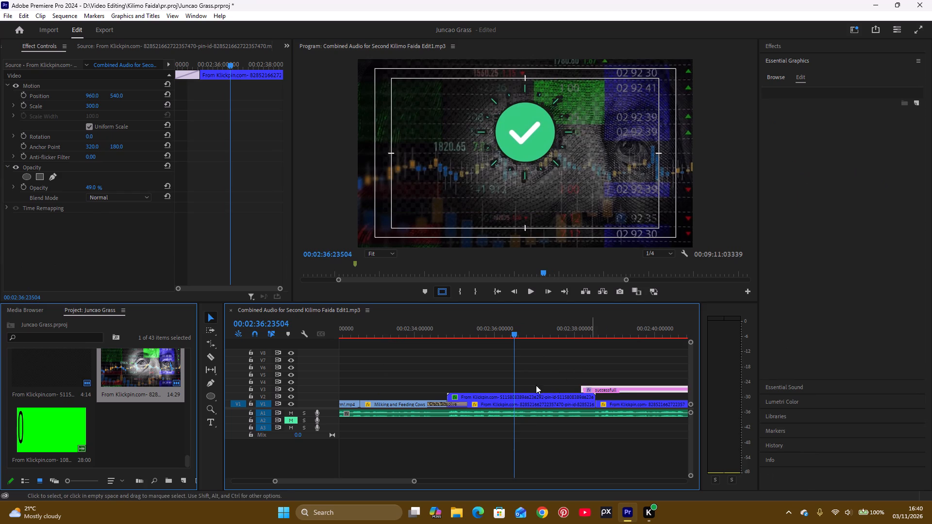
{"action": "left_click_drag", "start_coordinate": [536, 385], "coordinate": [522, 390]}
{"action": "key", "text": "space"}
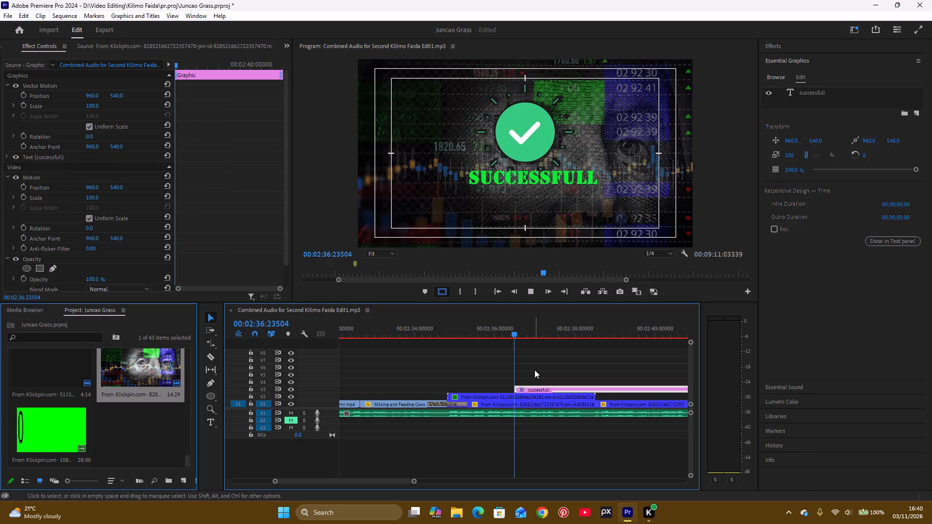
{"action": "key", "text": "space"}
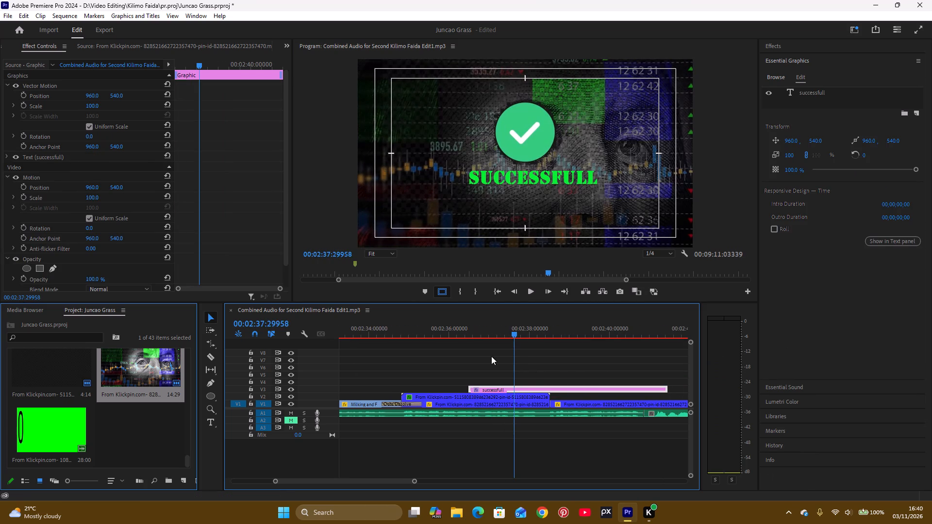
{"action": "left_click", "coordinate": [436, 323]}
{"action": "key", "text": "space"}
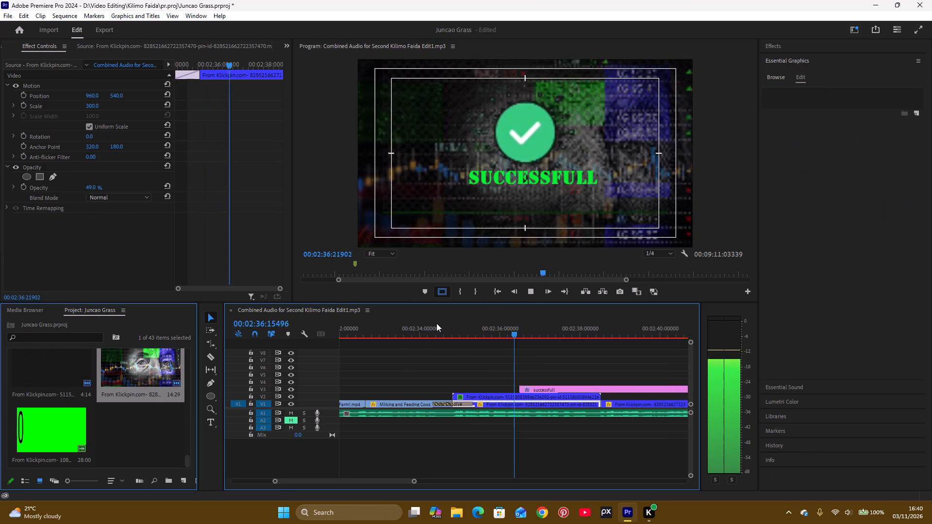
{"action": "key", "text": "space"}
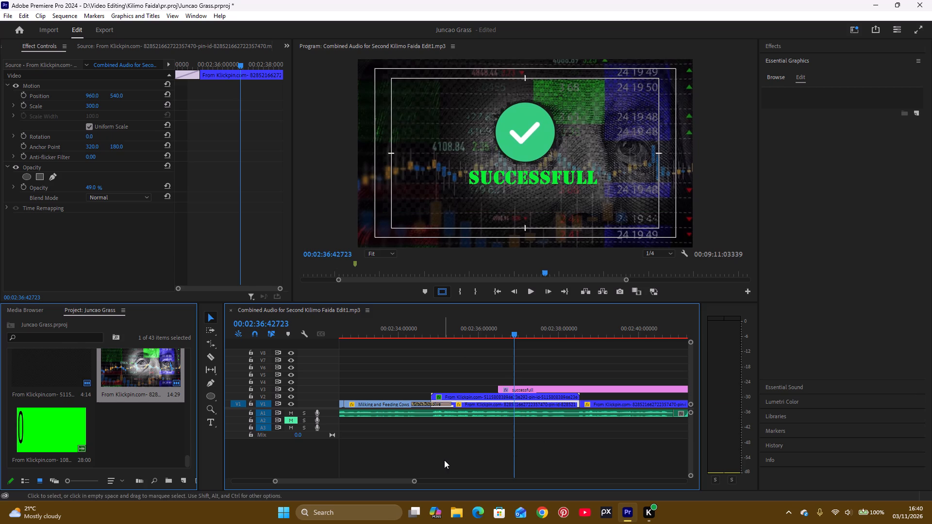
Change the whole "successfull" text's fill to white FFFFFF and return to the Selection tool.
{"action": "double_click", "coordinate": [529, 175]}
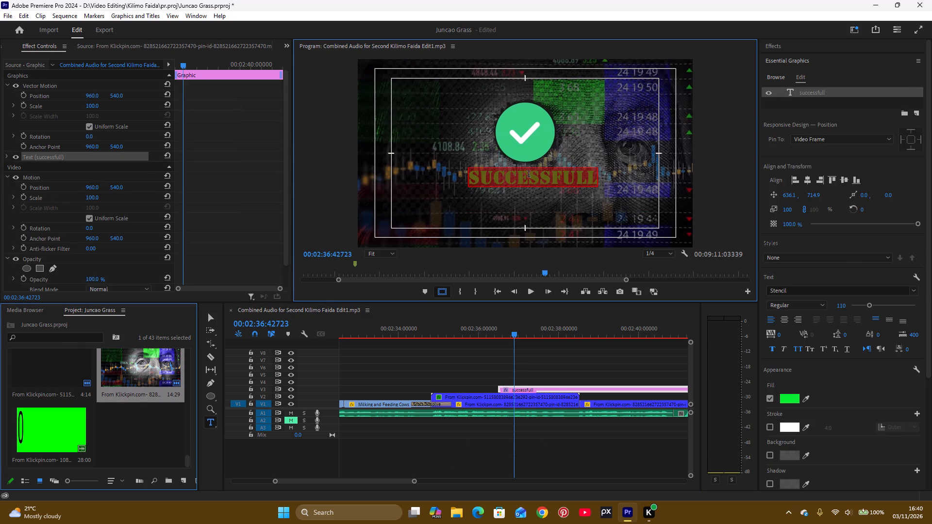
{"action": "left_click", "coordinate": [796, 396]}
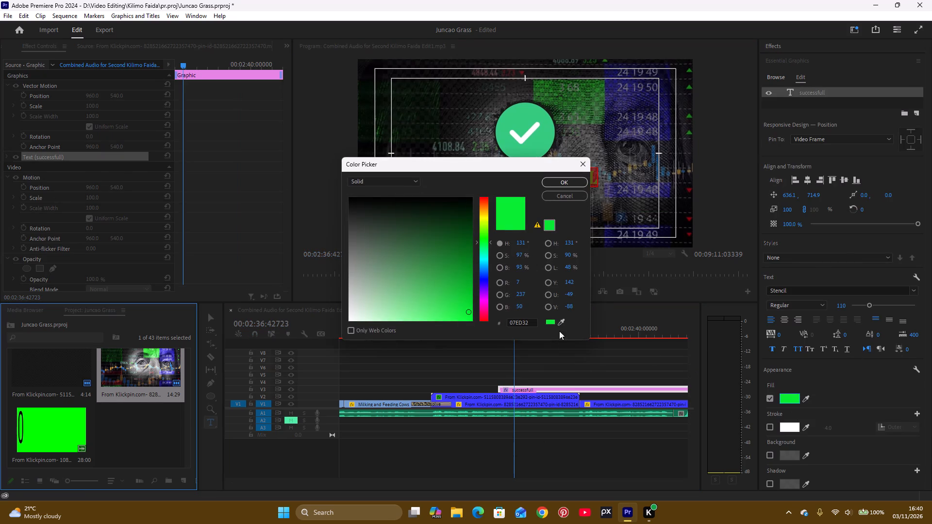
{"action": "left_click_drag", "start_coordinate": [455, 255], "coordinate": [319, 332]}
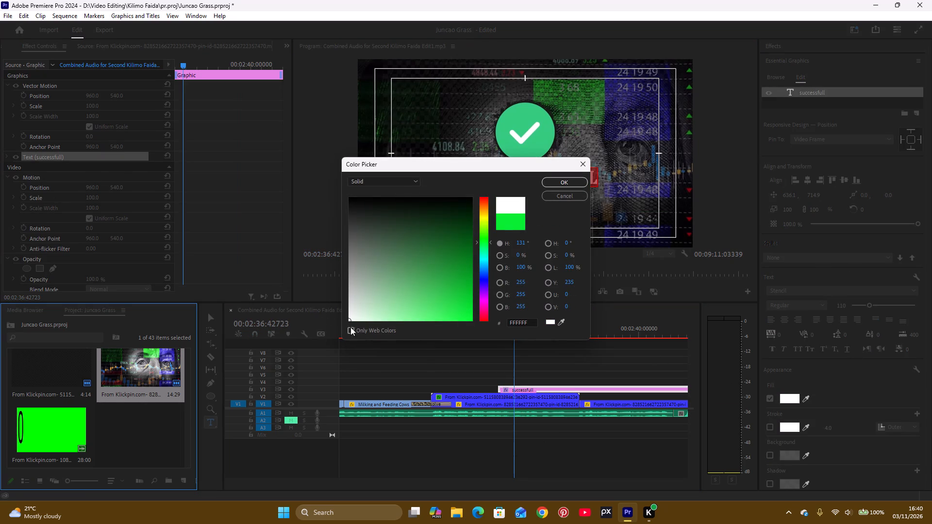
{"action": "left_click", "coordinate": [548, 184]}
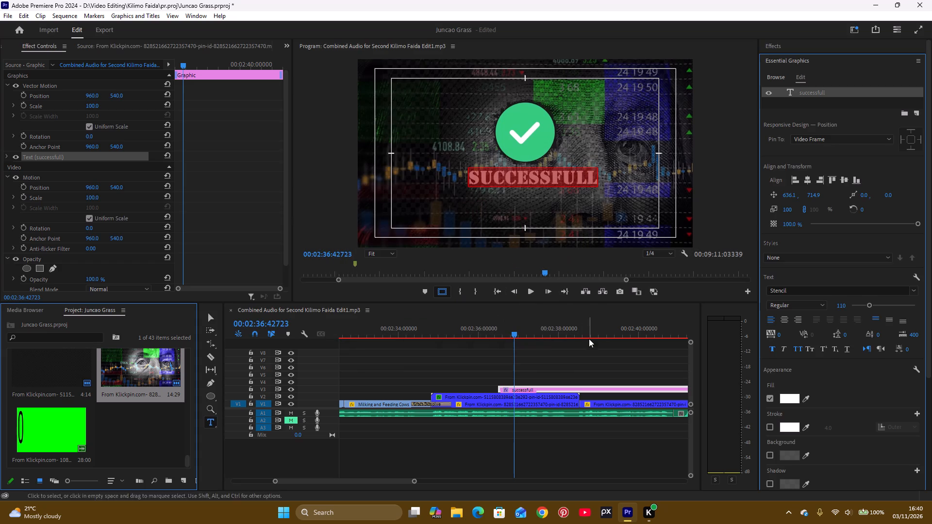
{"action": "left_click", "coordinate": [605, 317]}
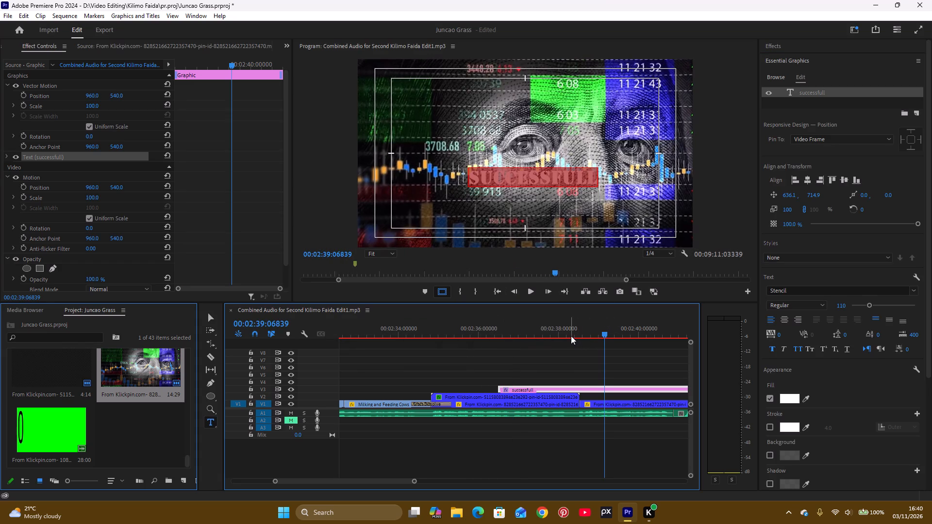
{"action": "left_click", "coordinate": [511, 321]}
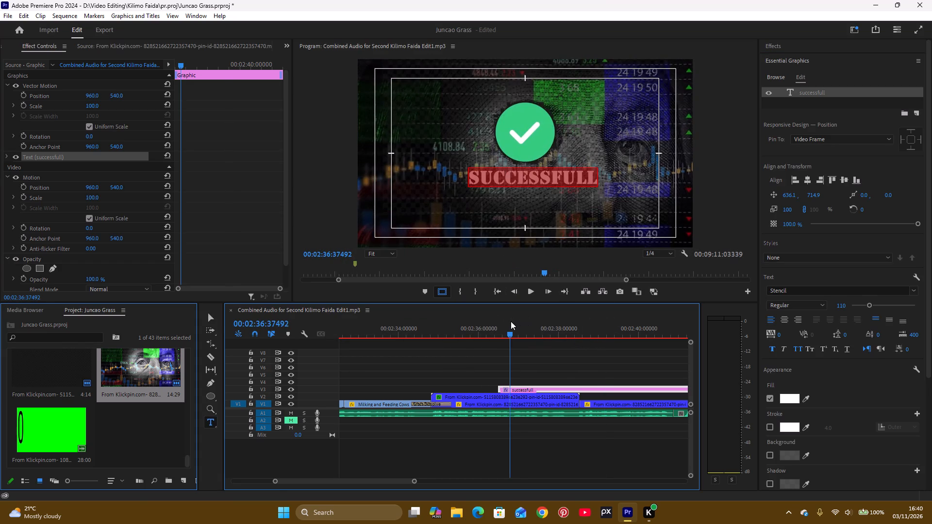
{"action": "left_click", "coordinate": [214, 320]}
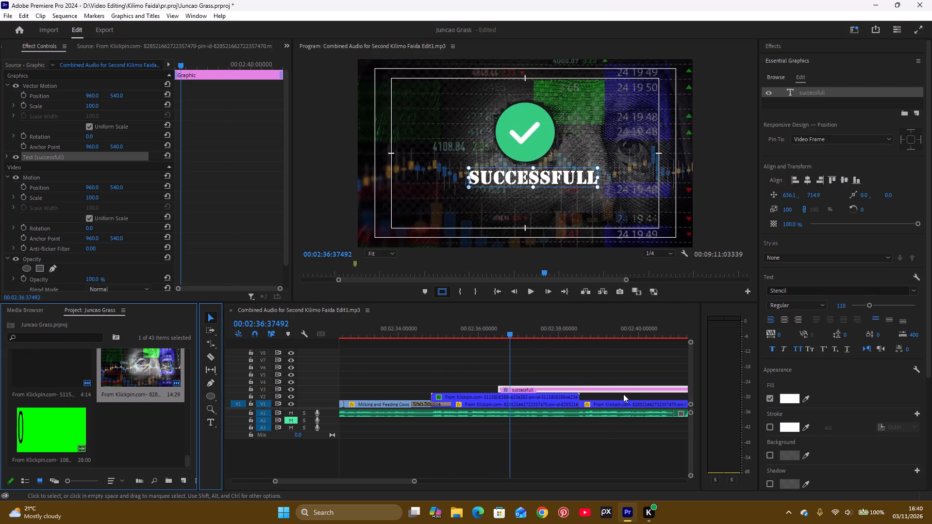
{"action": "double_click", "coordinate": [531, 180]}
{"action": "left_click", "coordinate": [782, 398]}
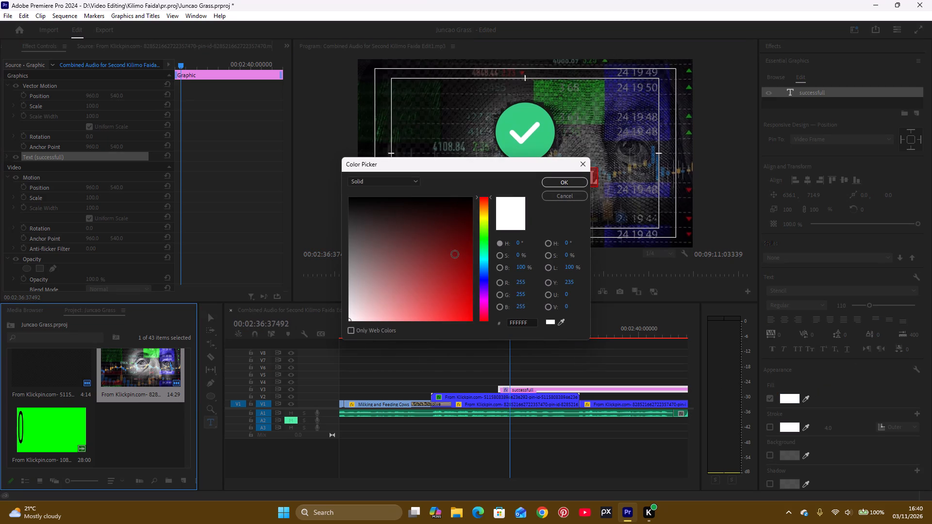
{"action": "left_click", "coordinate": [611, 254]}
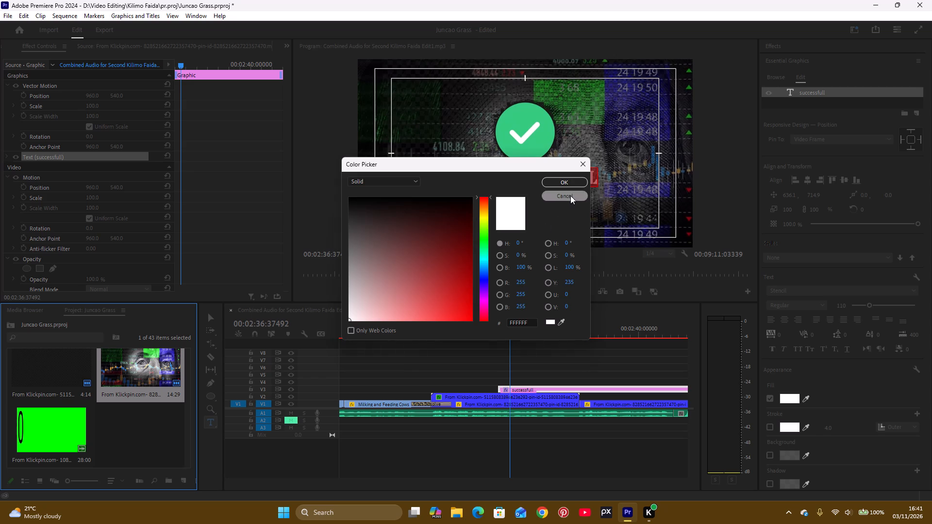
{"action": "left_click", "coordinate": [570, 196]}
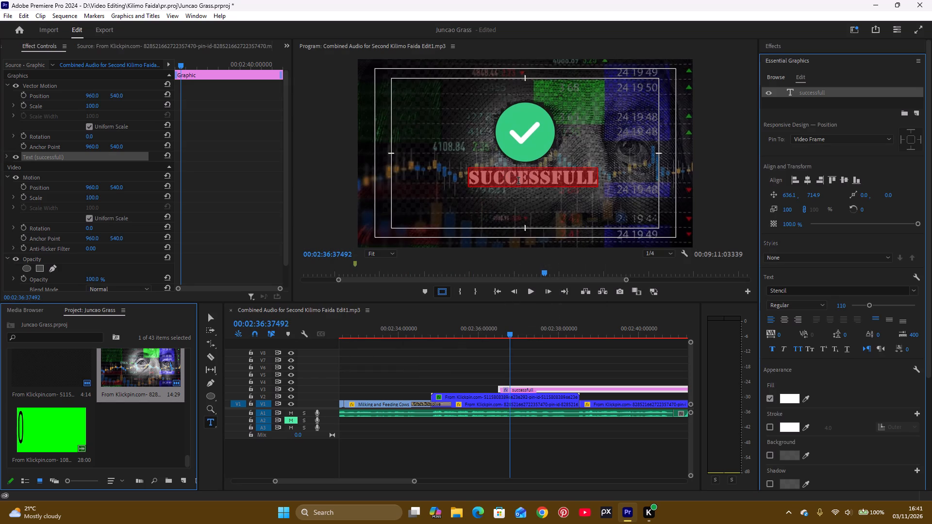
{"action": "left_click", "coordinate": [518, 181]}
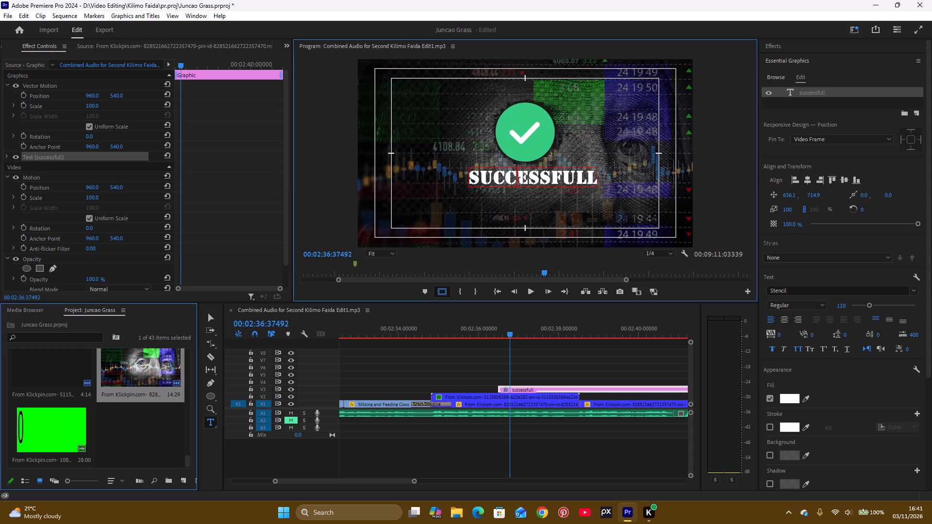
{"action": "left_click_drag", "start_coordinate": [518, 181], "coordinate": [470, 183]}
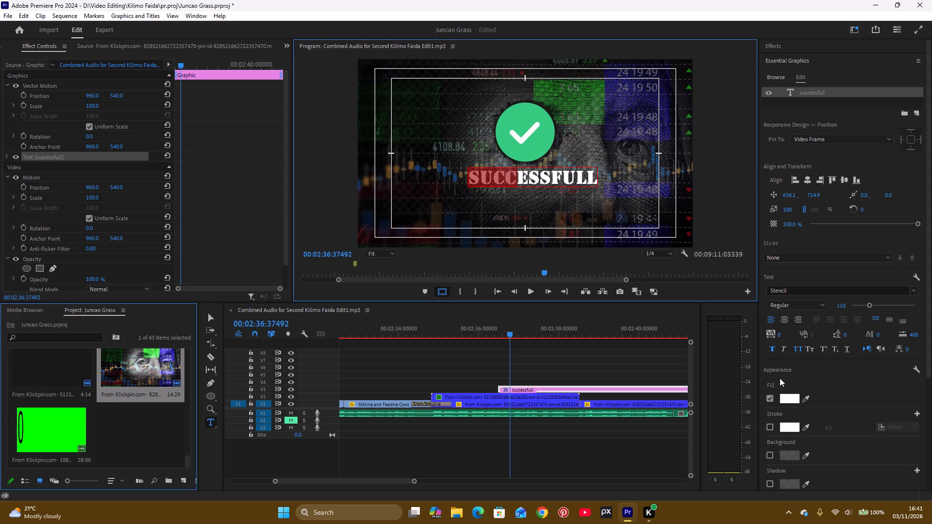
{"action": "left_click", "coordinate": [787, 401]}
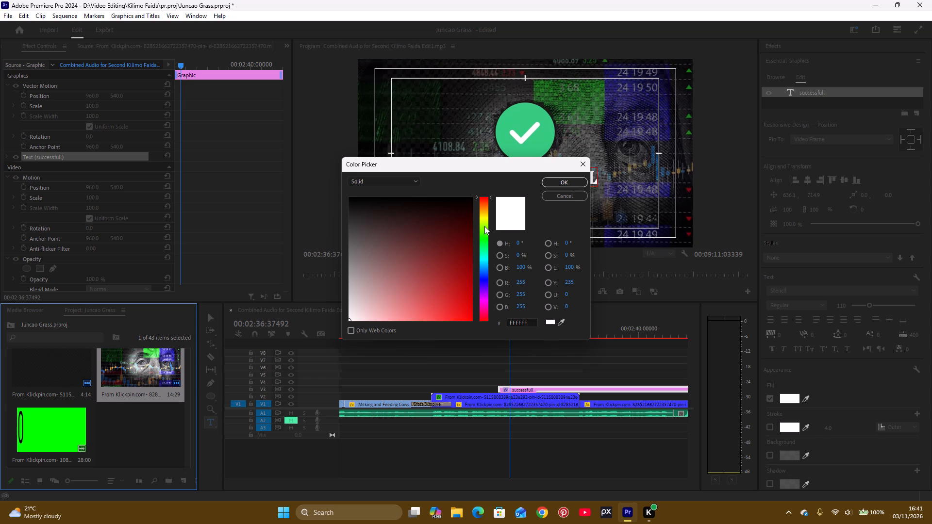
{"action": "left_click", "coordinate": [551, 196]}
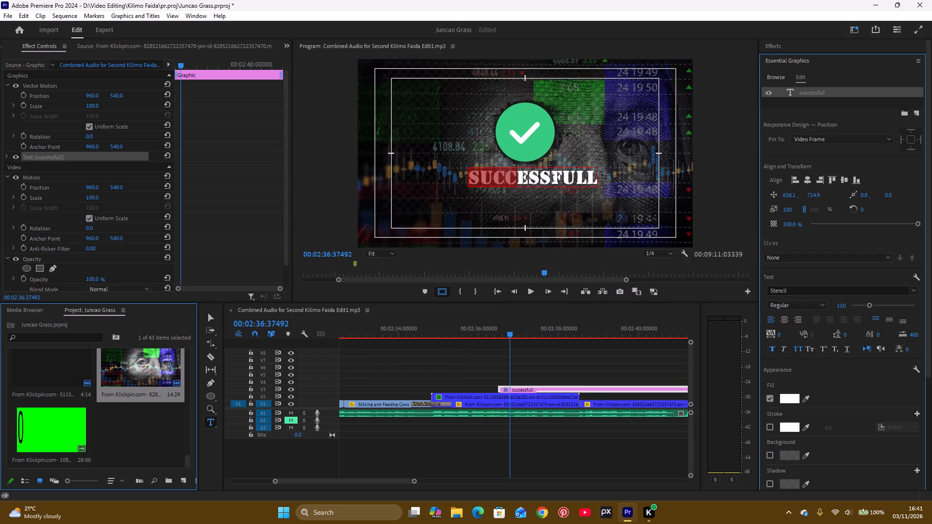
Change the fill of only the "success" letters in the title to bright green 07FF1E.
{"action": "left_click_drag", "start_coordinate": [550, 178], "coordinate": [548, 179]}
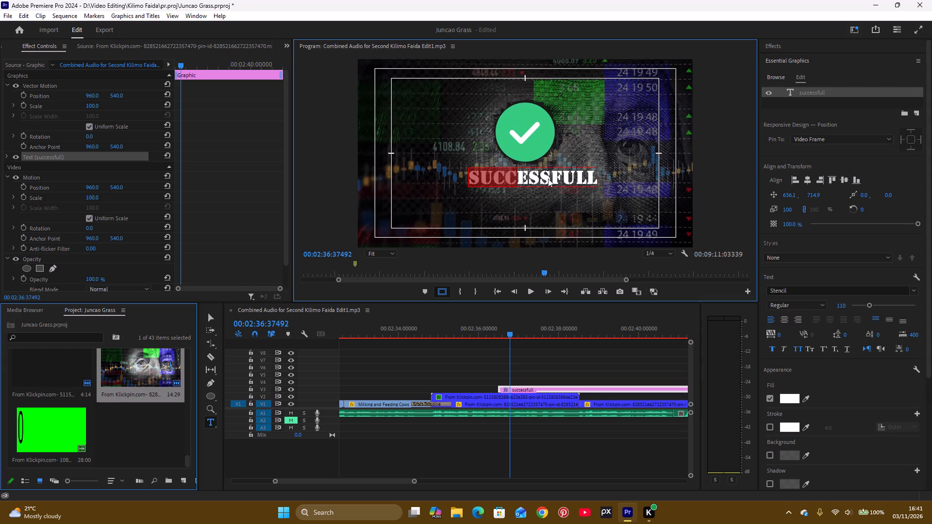
{"action": "left_click_drag", "start_coordinate": [548, 179], "coordinate": [467, 178]}
{"action": "left_click", "coordinate": [784, 394]}
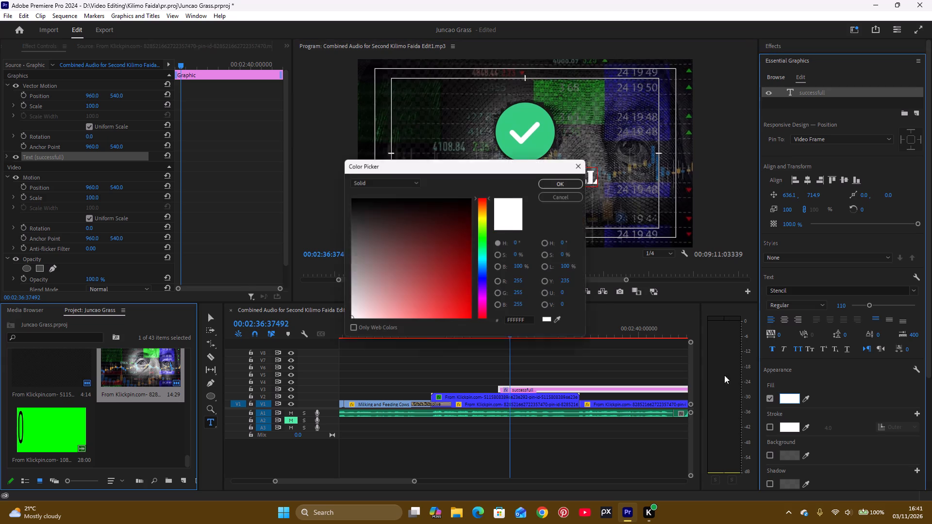
{"action": "left_click", "coordinate": [486, 240]}
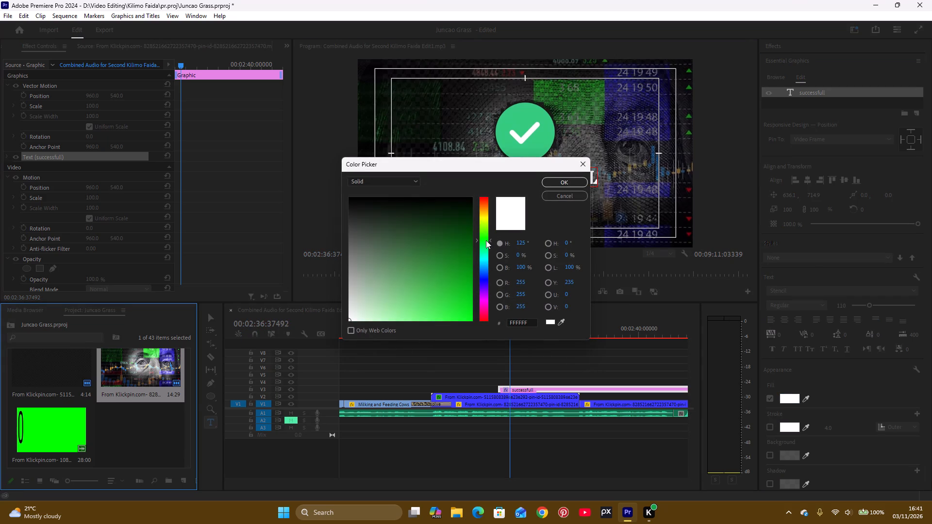
{"action": "left_click_drag", "start_coordinate": [453, 258], "coordinate": [469, 321]}
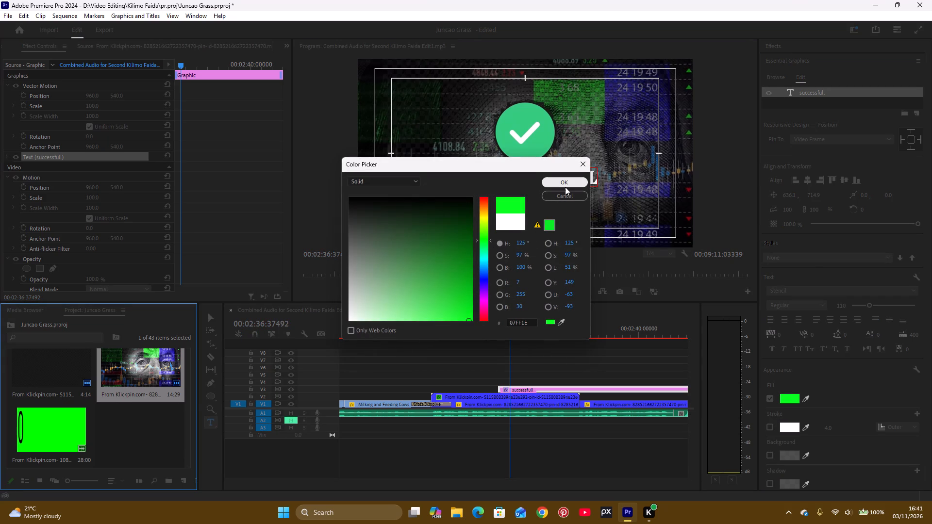
{"action": "left_click", "coordinate": [566, 186]}
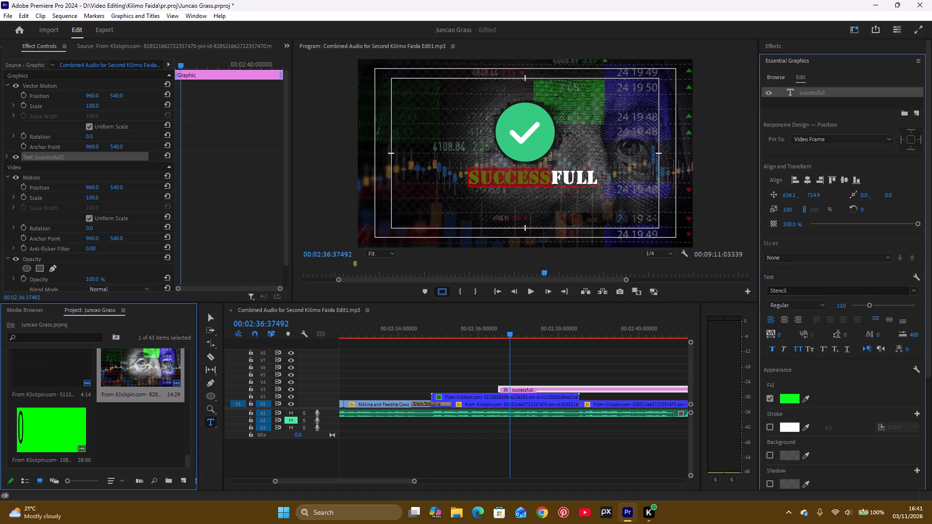
Change the fill of only the "full" letters in the title to red FF0000, and play the section back.
{"action": "left_click_drag", "start_coordinate": [552, 178], "coordinate": [554, 178]}
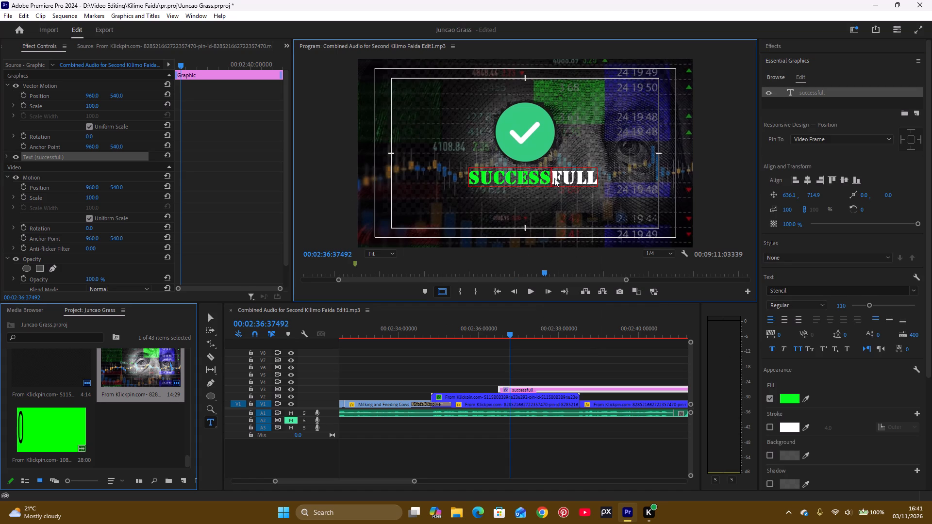
{"action": "left_click_drag", "start_coordinate": [554, 178], "coordinate": [594, 178]}
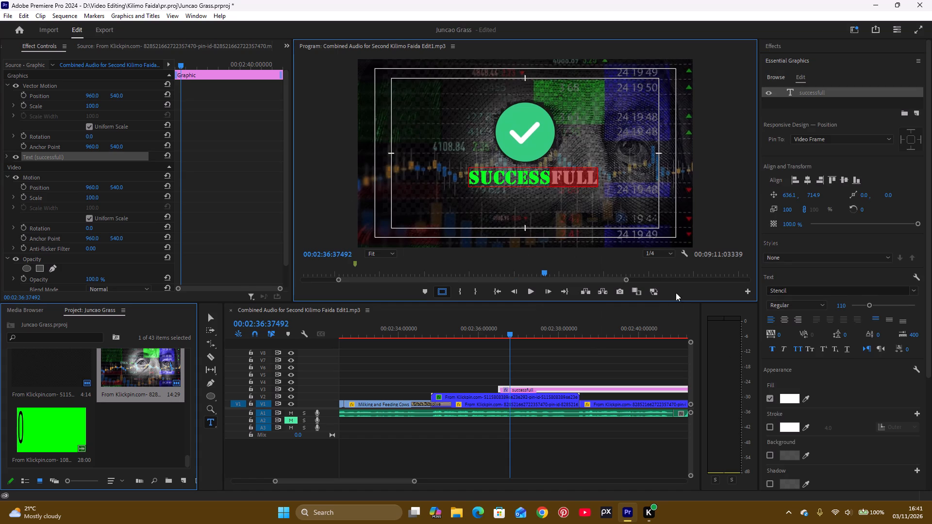
{"action": "left_click", "coordinate": [784, 397]}
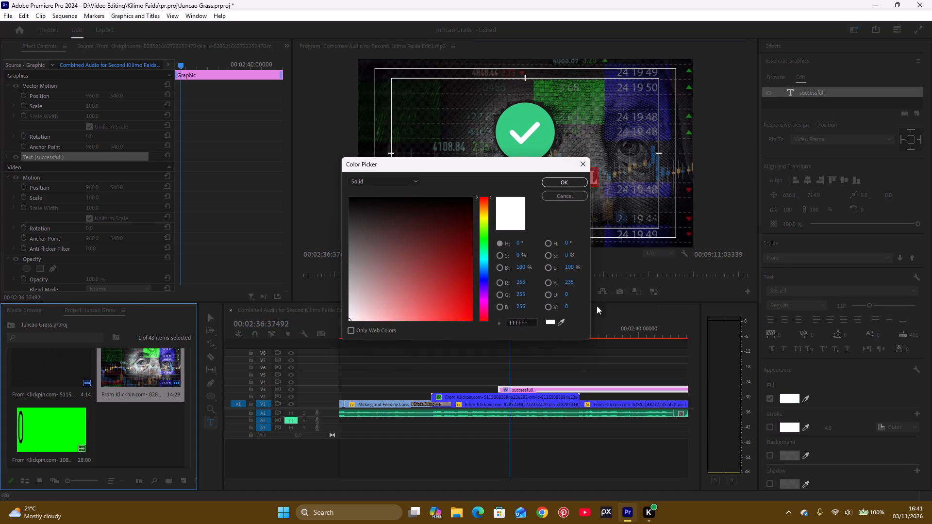
{"action": "left_click_drag", "start_coordinate": [464, 278], "coordinate": [475, 363]}
{"action": "left_click", "coordinate": [562, 183]}
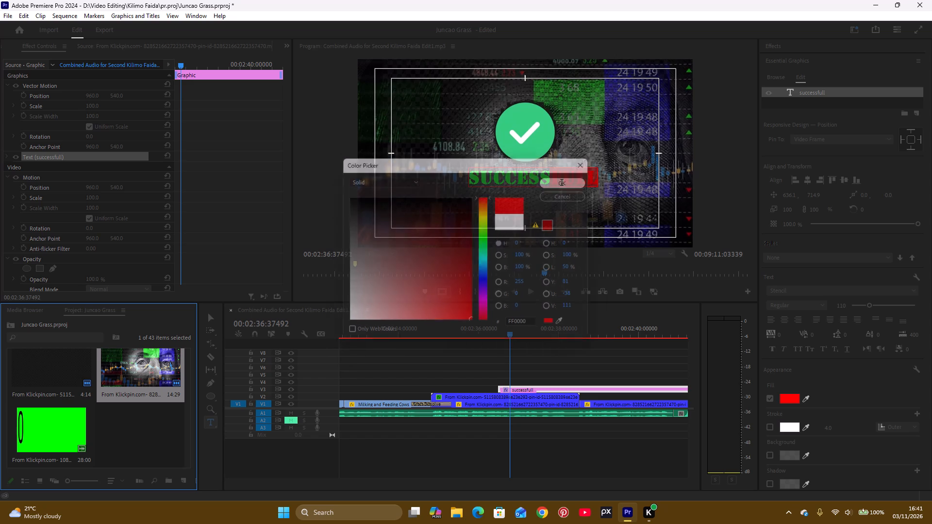
{"action": "left_click", "coordinate": [494, 328]}
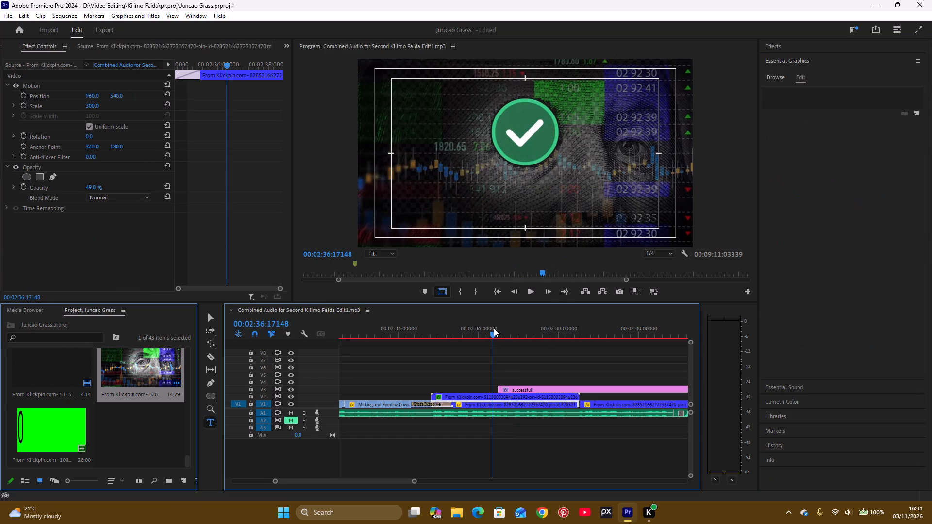
{"action": "key", "text": "space"}
{"action": "key", "text": "space"}
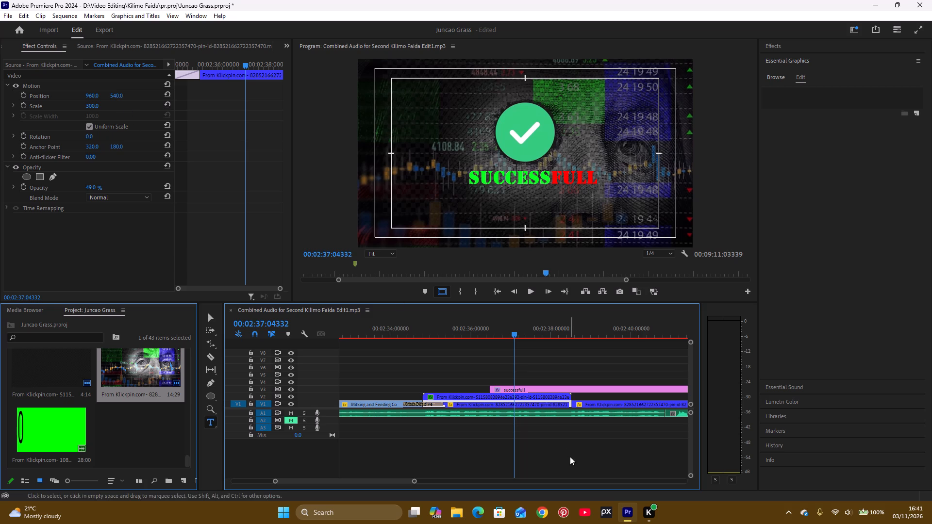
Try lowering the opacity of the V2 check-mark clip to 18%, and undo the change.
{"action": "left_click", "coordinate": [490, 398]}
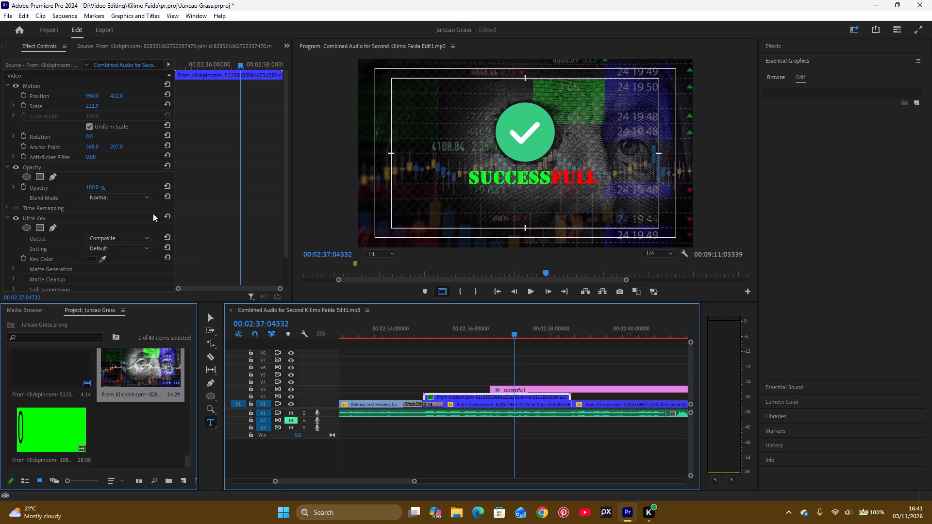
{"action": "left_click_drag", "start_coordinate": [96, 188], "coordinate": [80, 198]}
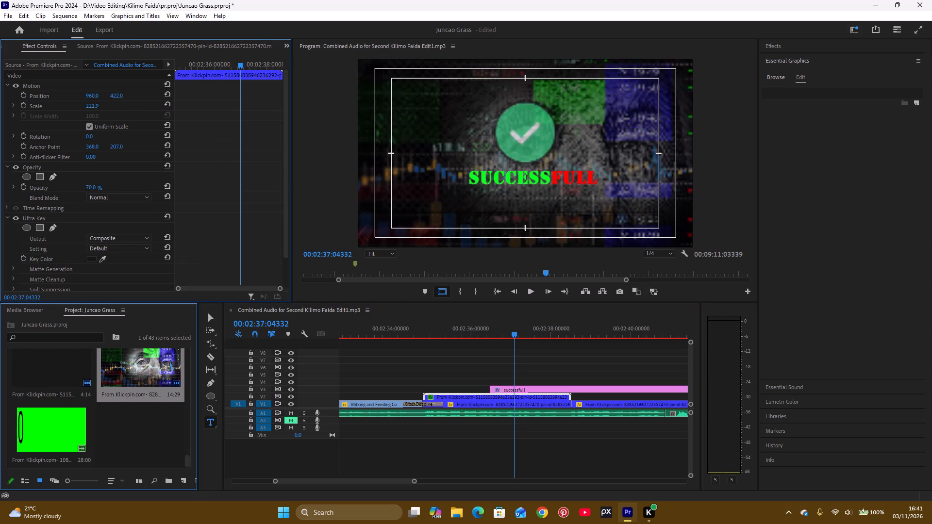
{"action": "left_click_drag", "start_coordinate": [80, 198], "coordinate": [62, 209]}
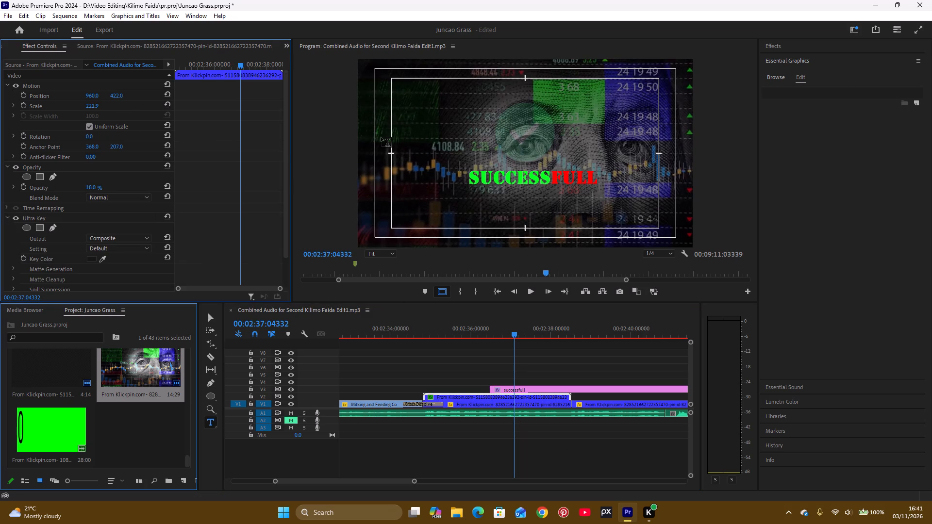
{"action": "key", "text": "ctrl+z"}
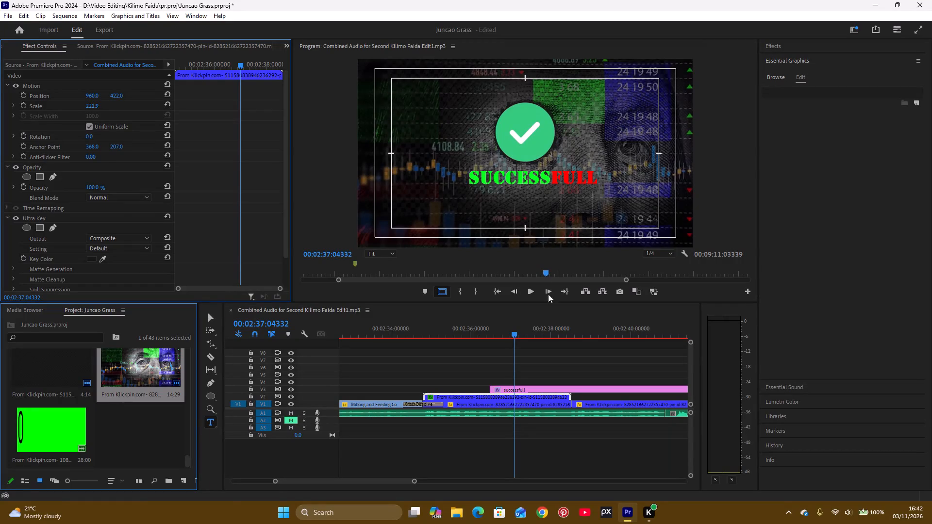
Set the opacity of the V1 banknote clip under the title to 30%.
{"action": "left_click", "coordinate": [520, 396]}
{"action": "left_click", "coordinate": [518, 405]}
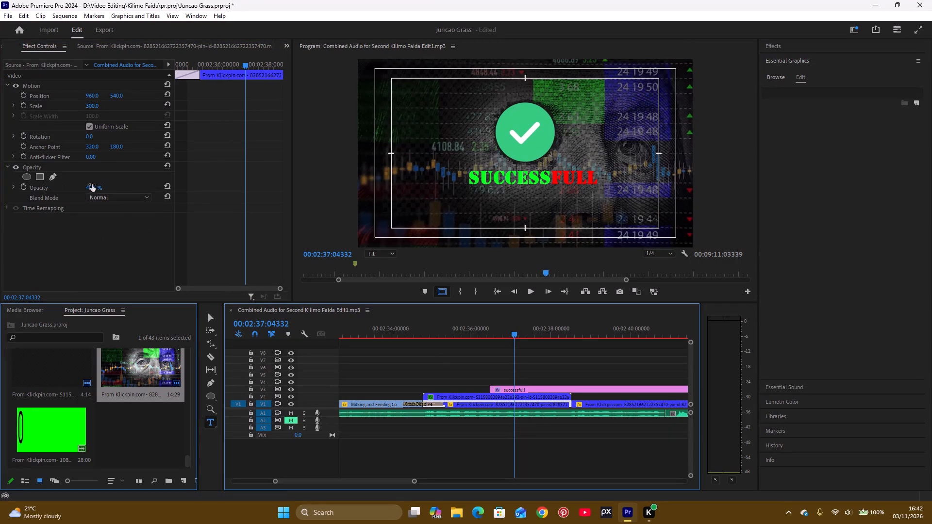
{"action": "left_click_drag", "start_coordinate": [92, 190], "coordinate": [33, 213]}
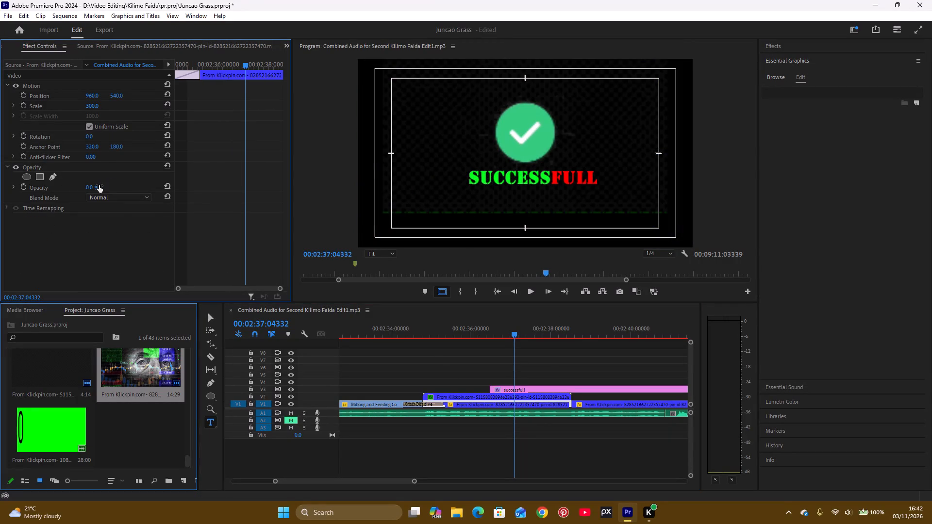
{"action": "left_click_drag", "start_coordinate": [87, 186], "coordinate": [95, 185]}
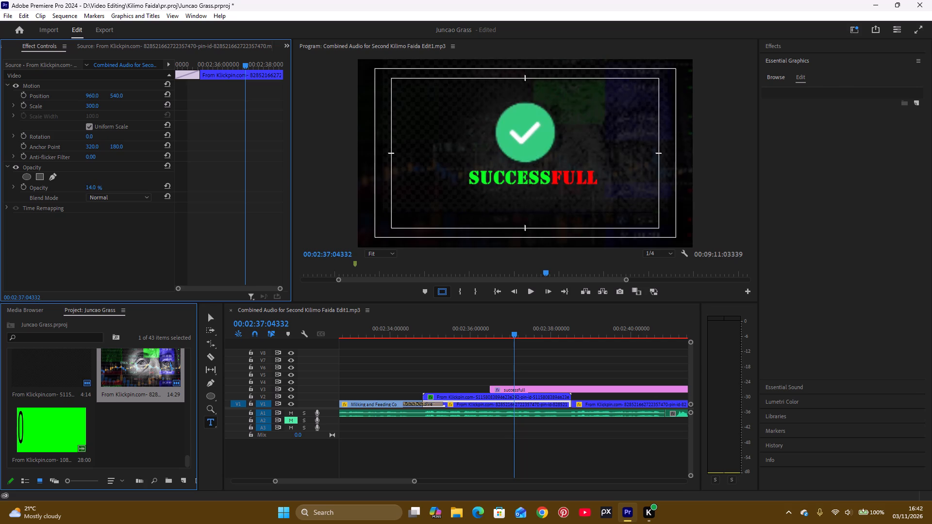
{"action": "left_click_drag", "start_coordinate": [95, 185], "coordinate": [101, 184]}
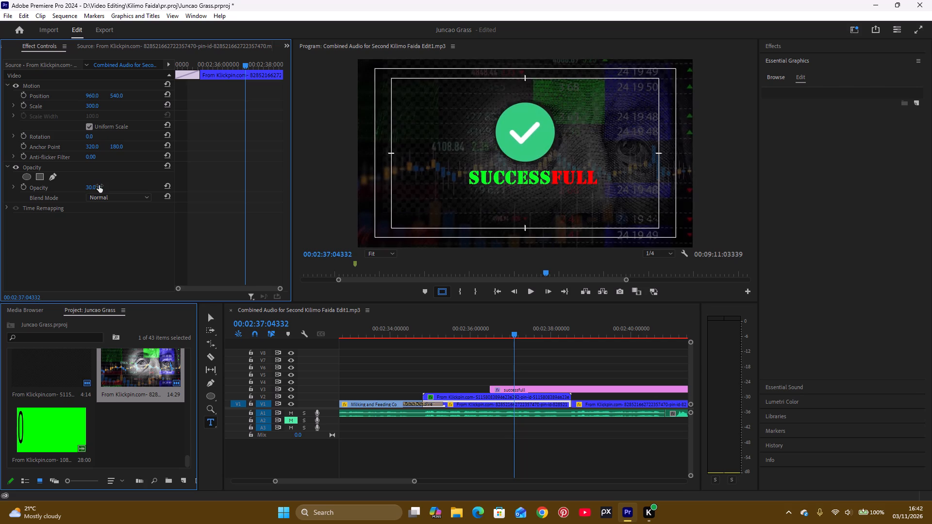
{"action": "left_click_drag", "start_coordinate": [90, 187], "coordinate": [91, 188]}
{"action": "left_click_drag", "start_coordinate": [91, 188], "coordinate": [96, 192]}
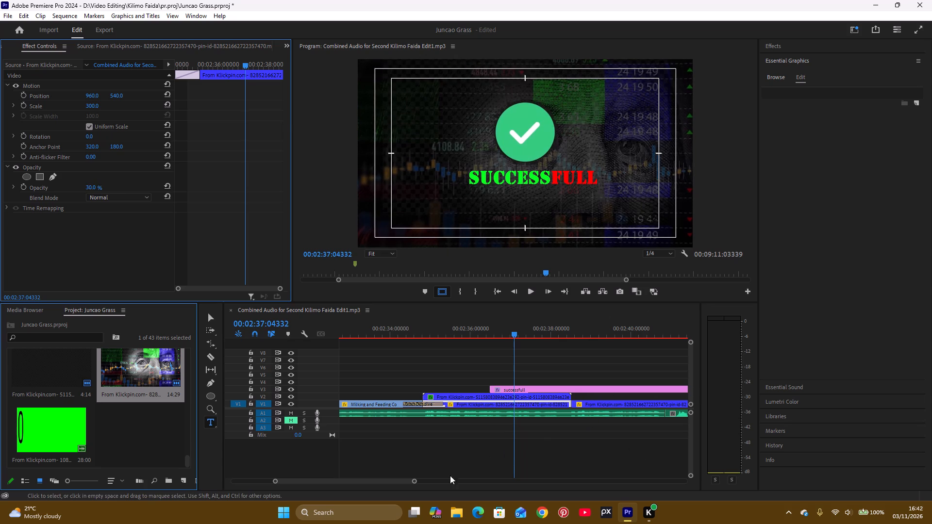
Trim the end of the V3 "successfull" title clip to match the end of the V2 check-mark clip, and play the section back.
{"action": "left_click_drag", "start_coordinate": [415, 480], "coordinate": [429, 480]}
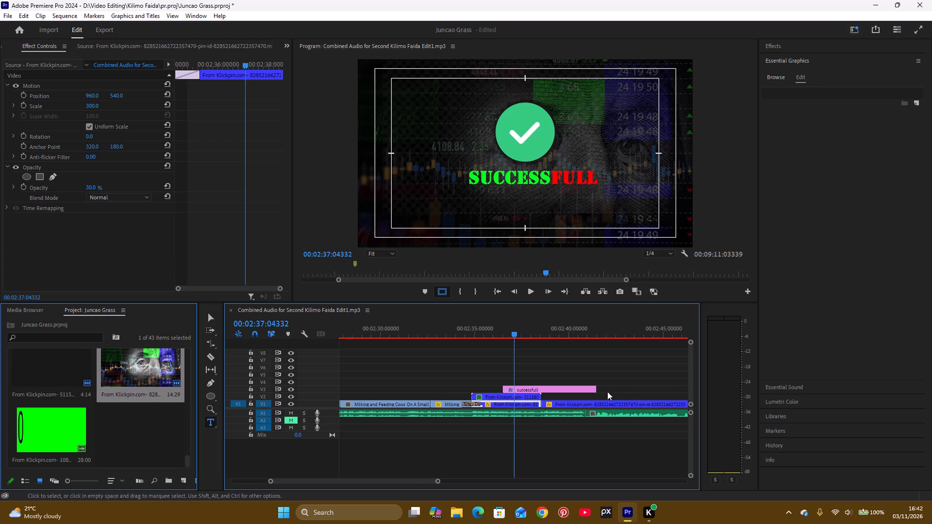
{"action": "left_click_drag", "start_coordinate": [593, 390], "coordinate": [543, 391]}
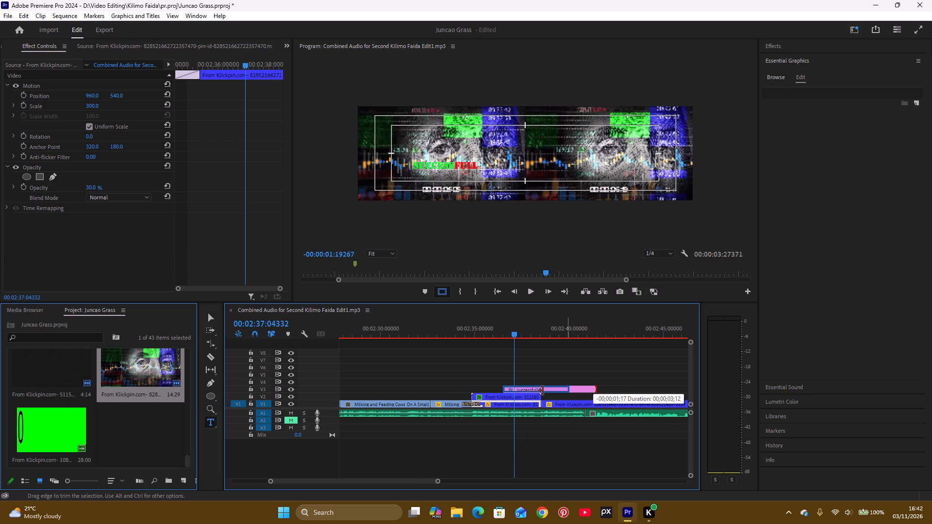
{"action": "left_click_drag", "start_coordinate": [543, 391], "coordinate": [537, 391]}
{"action": "left_click", "coordinate": [493, 326]}
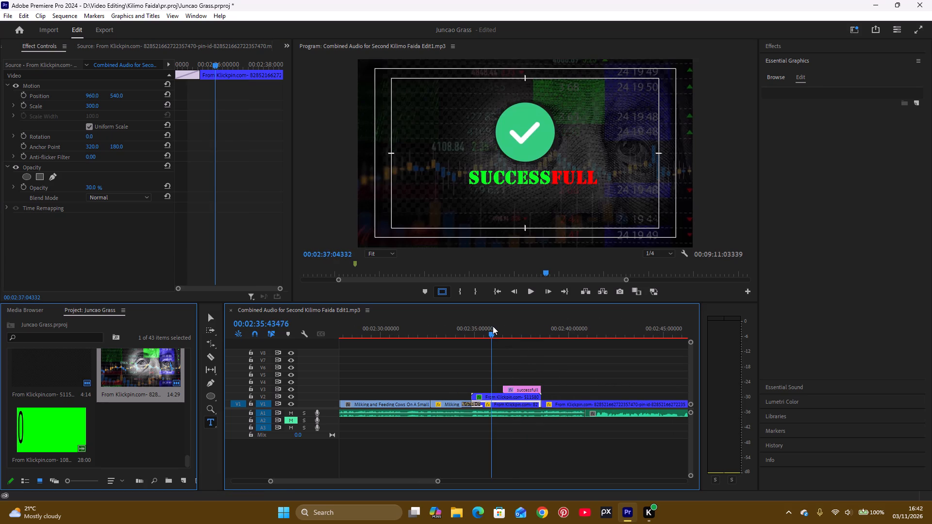
{"action": "key", "text": "space"}
{"action": "key", "text": "space"}
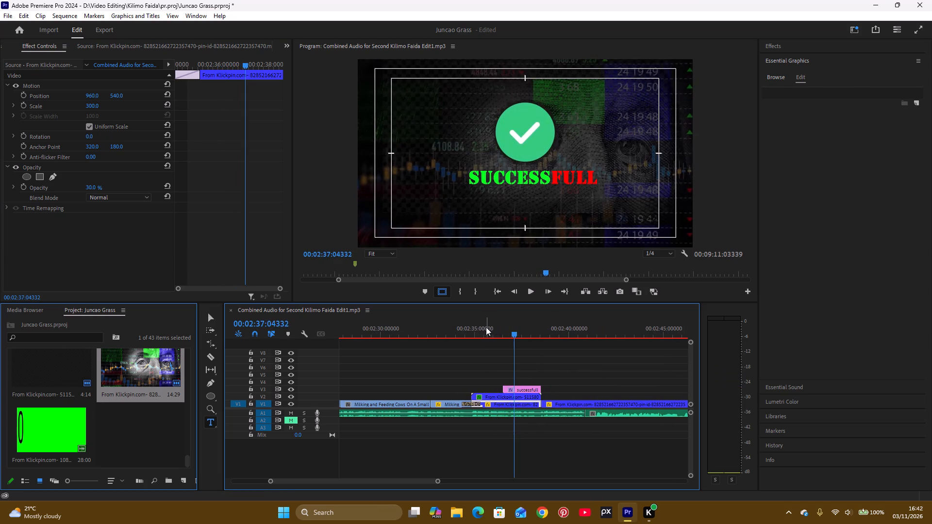
{"action": "left_click", "coordinate": [481, 327]}
{"action": "key", "text": "space"}
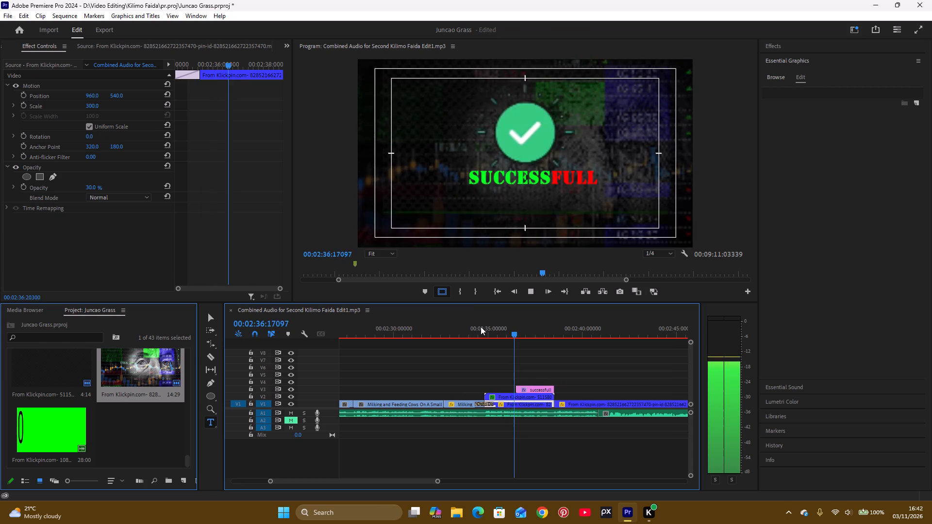
{"action": "key", "text": "space"}
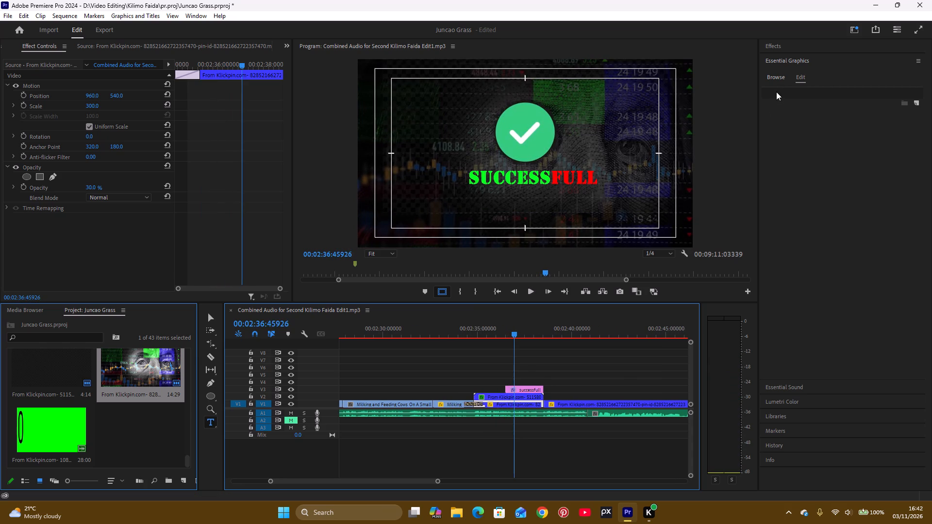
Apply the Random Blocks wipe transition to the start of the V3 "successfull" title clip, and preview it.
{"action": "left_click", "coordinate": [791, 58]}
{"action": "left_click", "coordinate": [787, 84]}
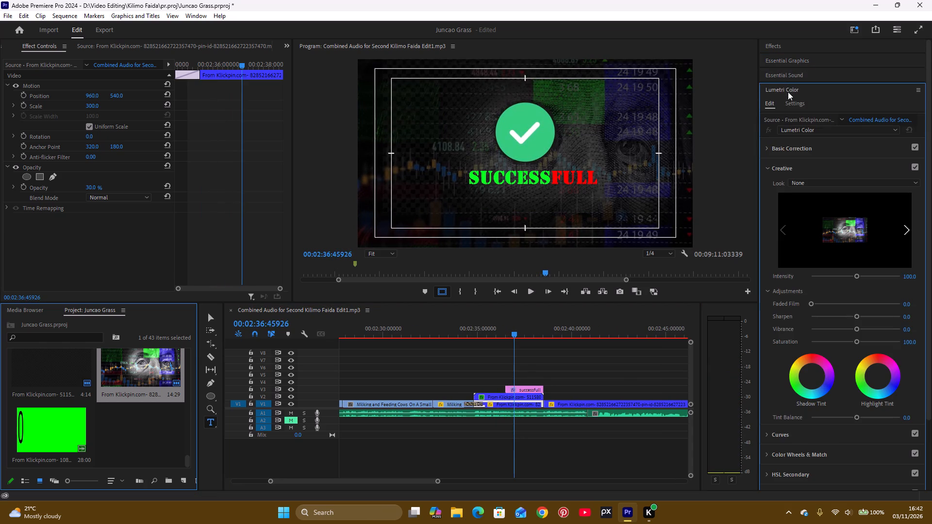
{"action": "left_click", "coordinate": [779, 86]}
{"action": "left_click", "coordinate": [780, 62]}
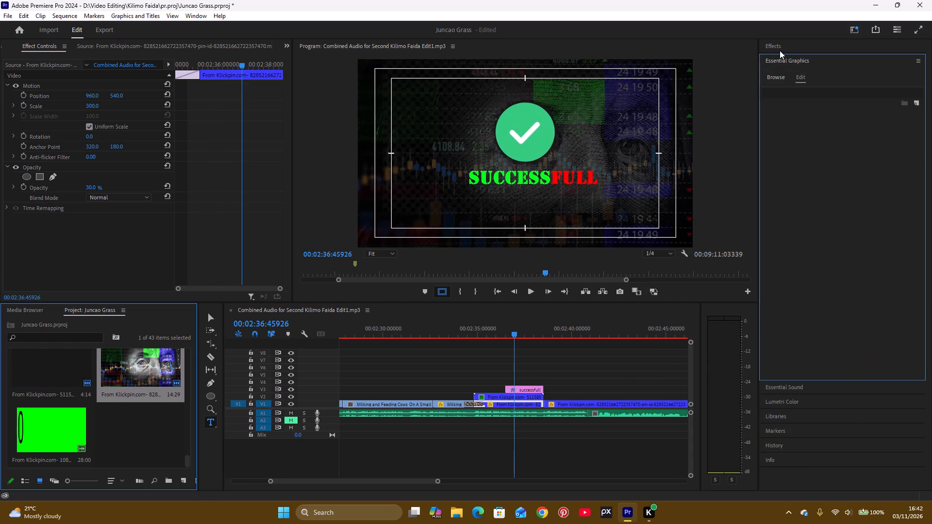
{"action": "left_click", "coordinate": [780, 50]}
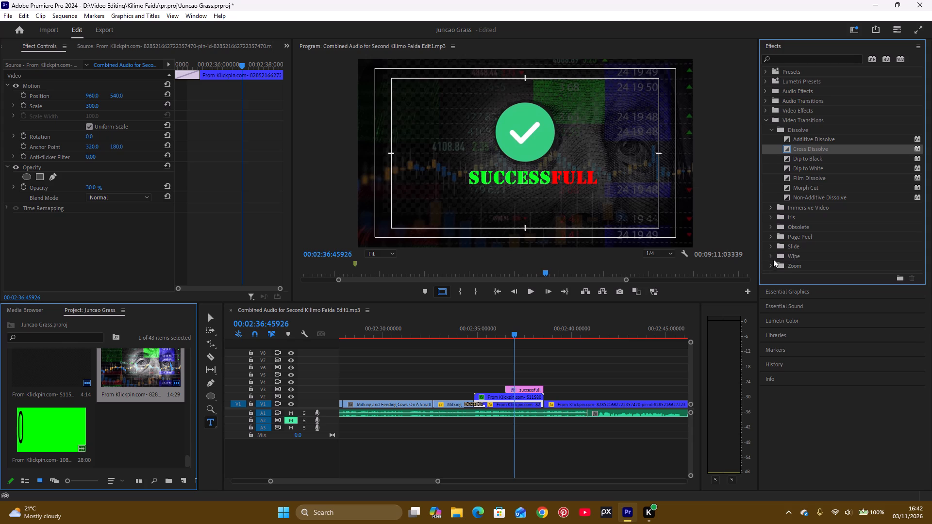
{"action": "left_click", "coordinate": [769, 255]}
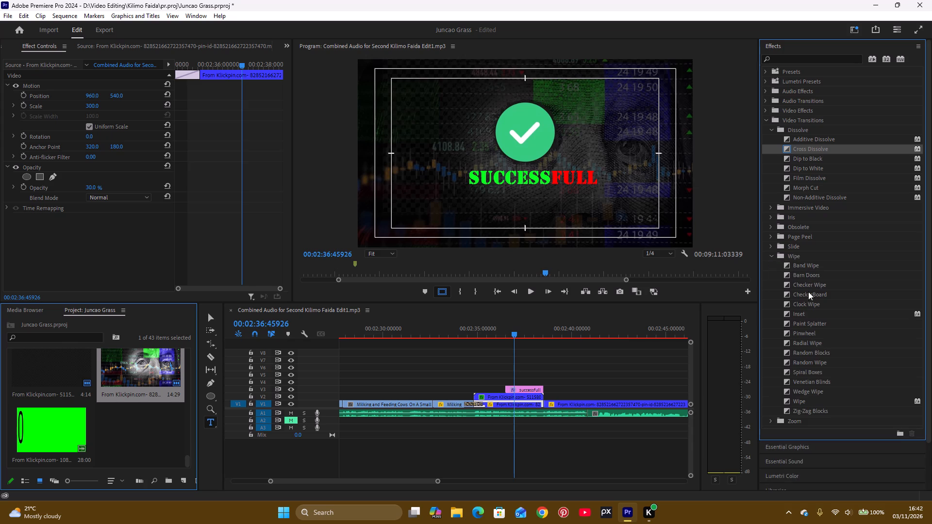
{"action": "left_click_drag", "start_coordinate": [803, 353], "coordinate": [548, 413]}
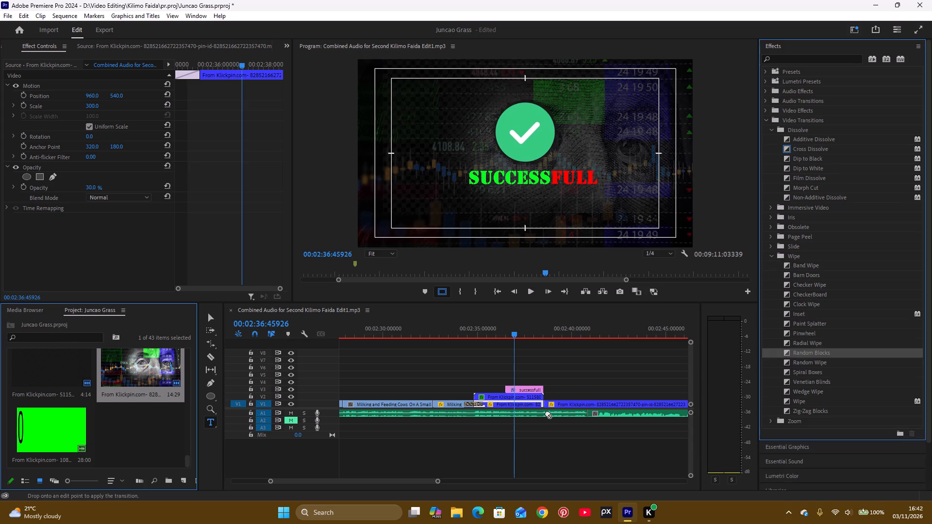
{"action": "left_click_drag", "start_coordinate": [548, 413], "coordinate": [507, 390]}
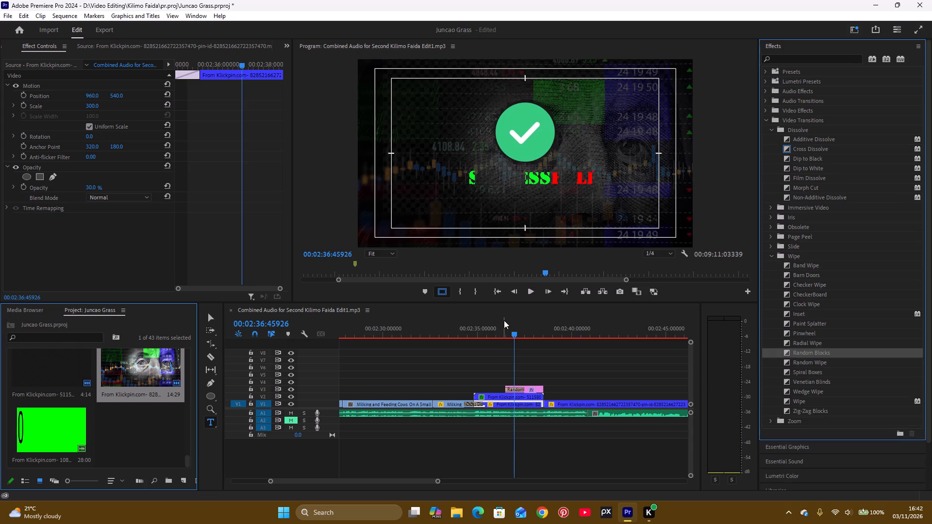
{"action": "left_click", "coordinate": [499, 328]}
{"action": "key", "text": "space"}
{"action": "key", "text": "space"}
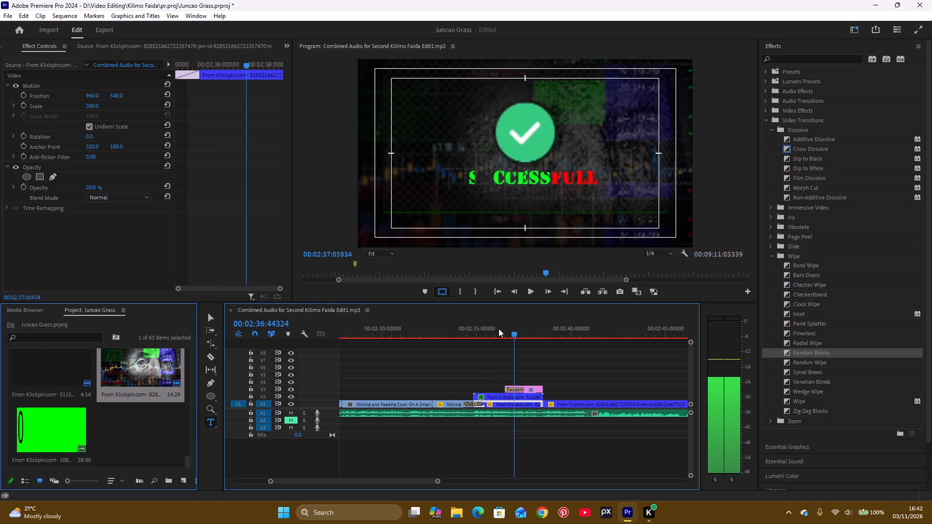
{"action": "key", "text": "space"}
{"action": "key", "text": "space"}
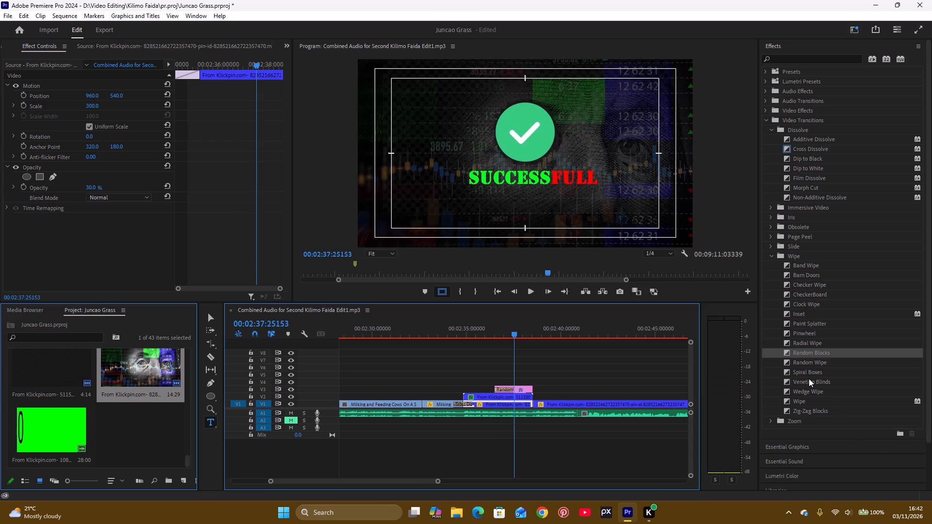
Replace the transition at the start of the "successfull" title clip with the Venetian Blinds wipe, and preview it.
{"action": "left_click_drag", "start_coordinate": [808, 381], "coordinate": [506, 389]}
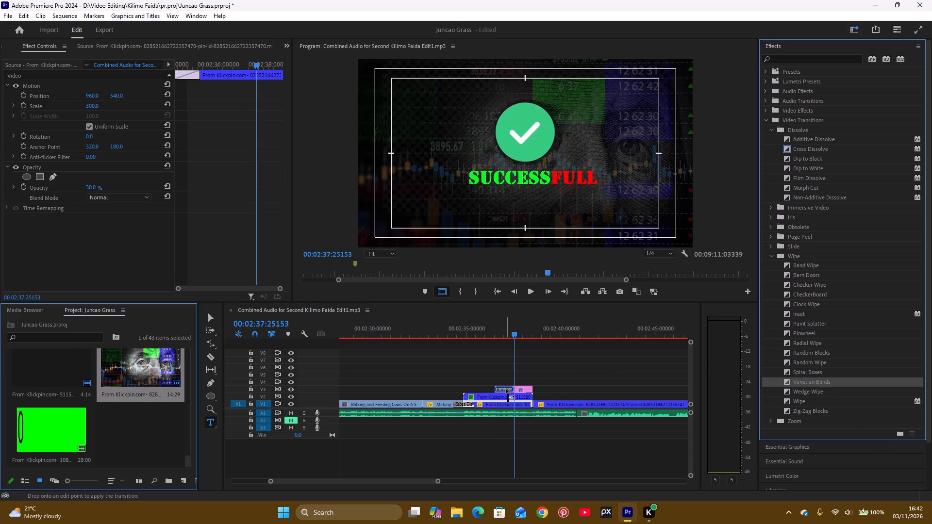
{"action": "left_click_drag", "start_coordinate": [506, 389], "coordinate": [505, 389]}
{"action": "left_click", "coordinate": [490, 334]}
{"action": "key", "text": "space"}
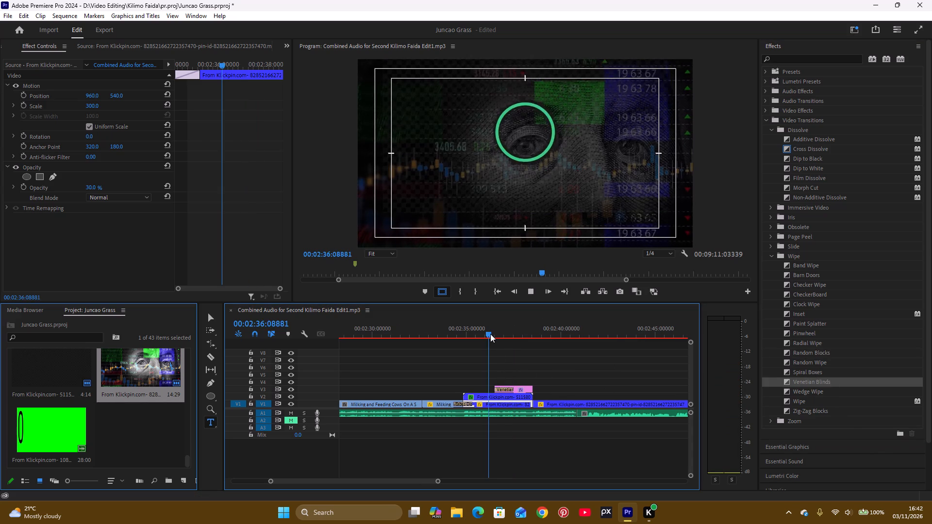
{"action": "key", "text": "space"}
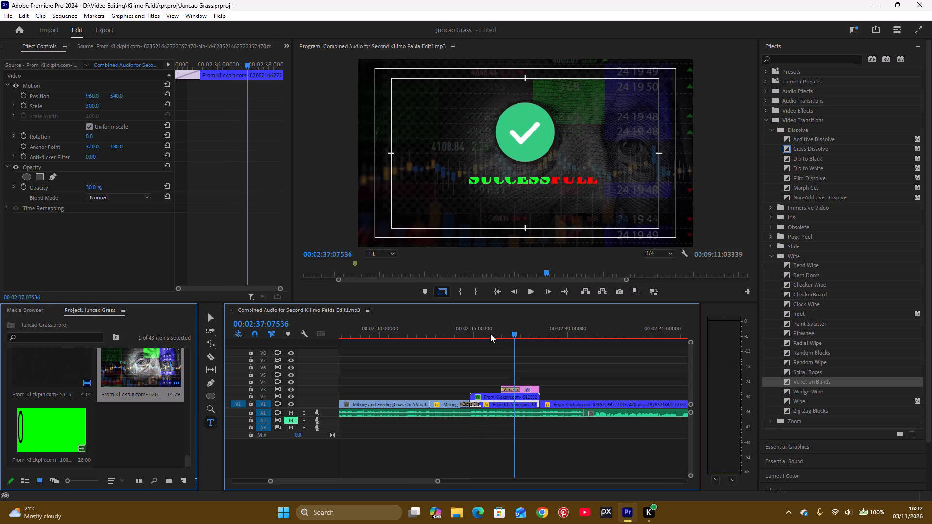
{"action": "key", "text": "space"}
{"action": "key", "text": "space"}
{"action": "left_click", "coordinate": [490, 334]}
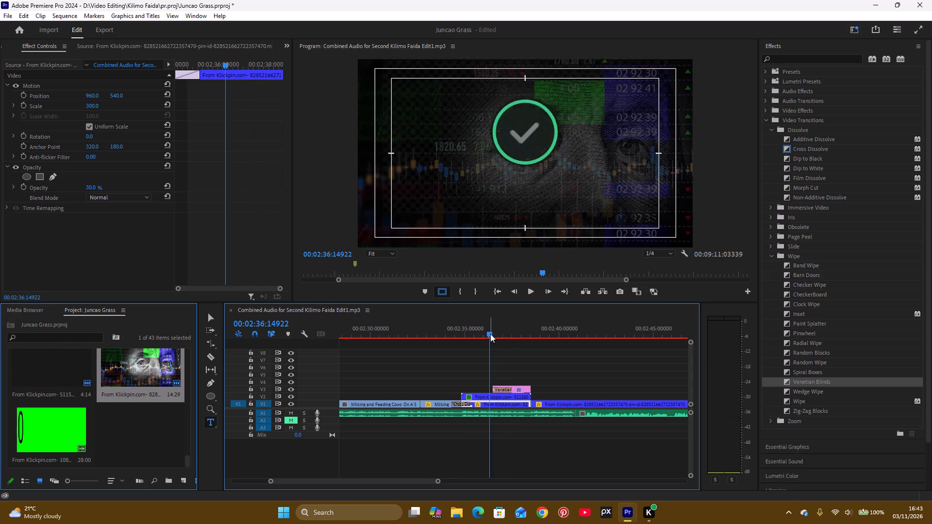
{"action": "key", "text": "space"}
{"action": "key", "text": "space"}
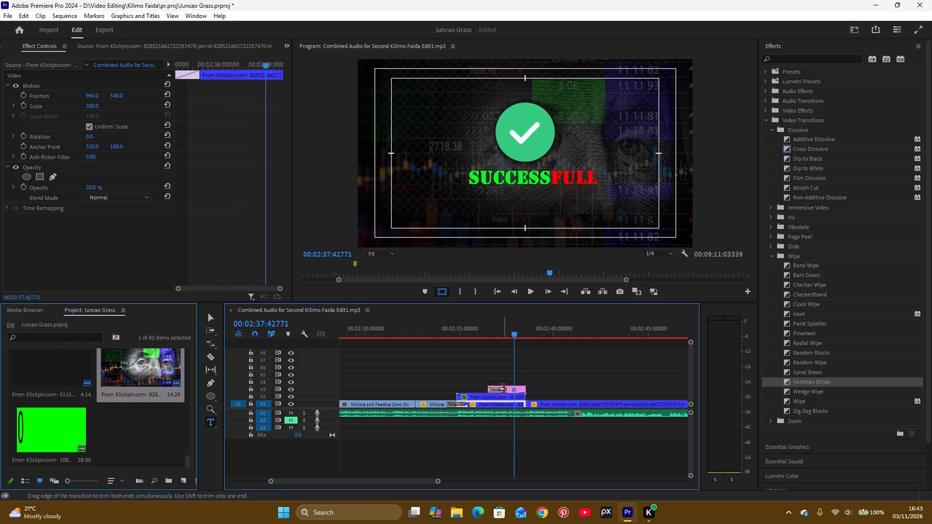
Shorten the Venetian Blinds transition at the start of the V3 "successfull" title clip to 00:00:00:30430, and play the section back.
{"action": "left_click_drag", "start_coordinate": [503, 389], "coordinate": [496, 393]}
{"action": "left_click", "coordinate": [473, 333]}
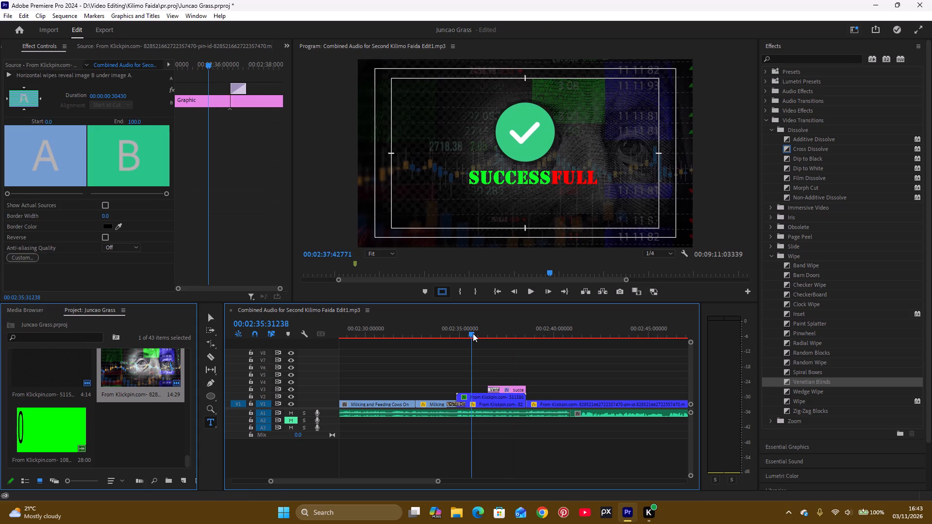
{"action": "key", "text": "space"}
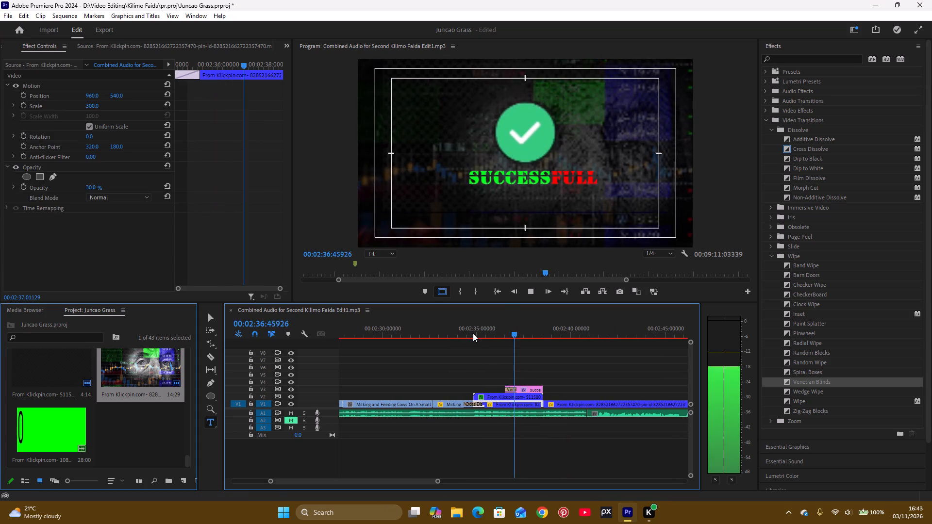
{"action": "key", "text": "space"}
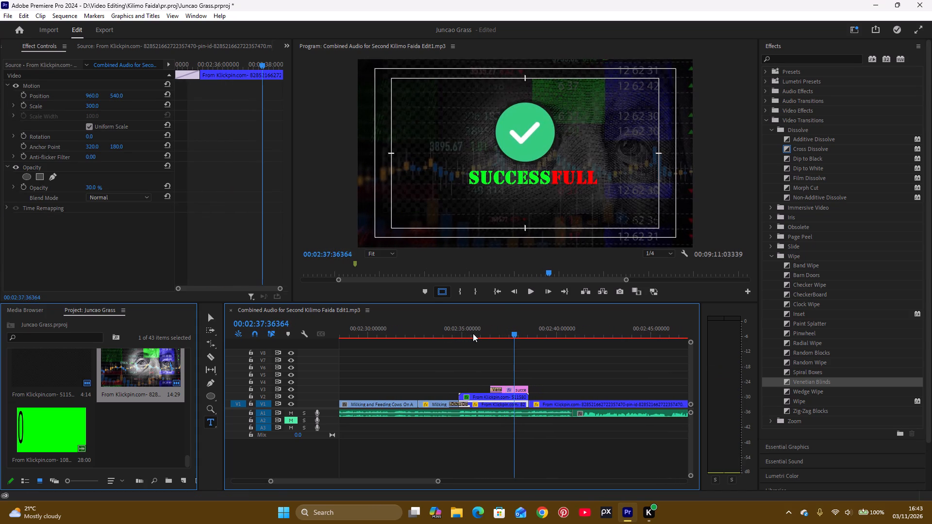
{"action": "key", "text": "space"}
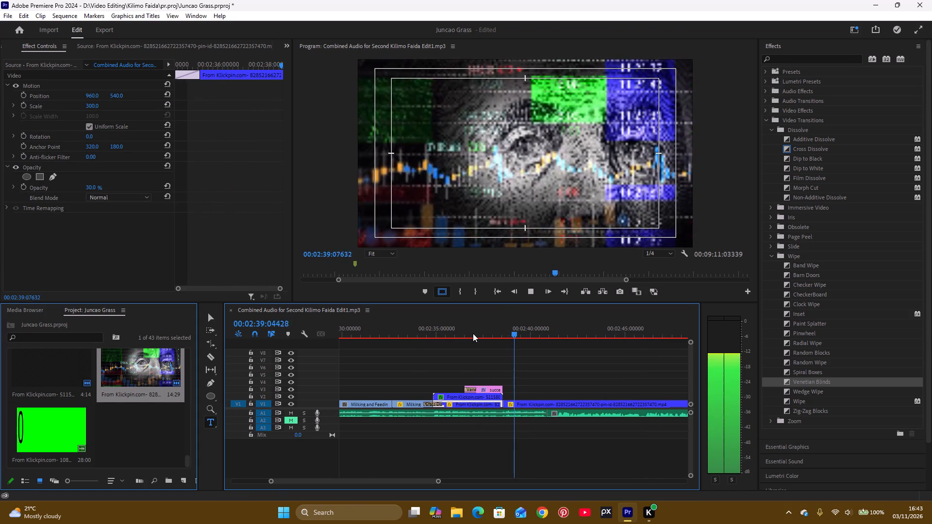
{"action": "key", "text": "space"}
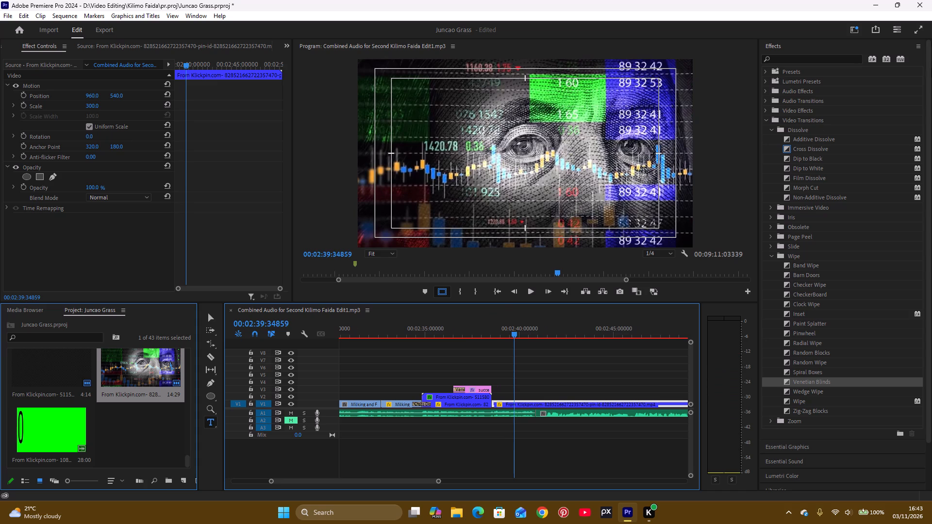
Place the green-screen running-numbers clip on V2 directly after the check-mark clip, above the banknote clip, and preview it.
{"action": "double_click", "coordinate": [63, 431]}
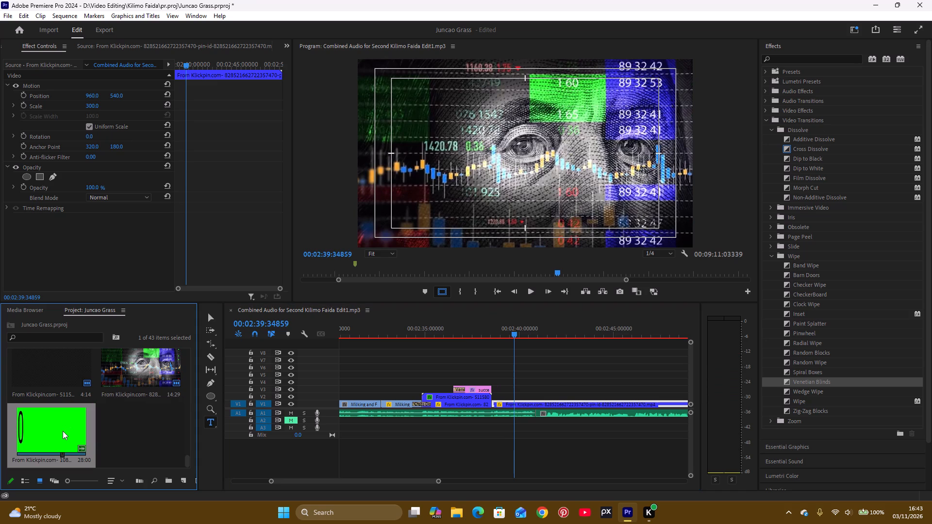
{"action": "triple_click", "coordinate": [60, 431]}
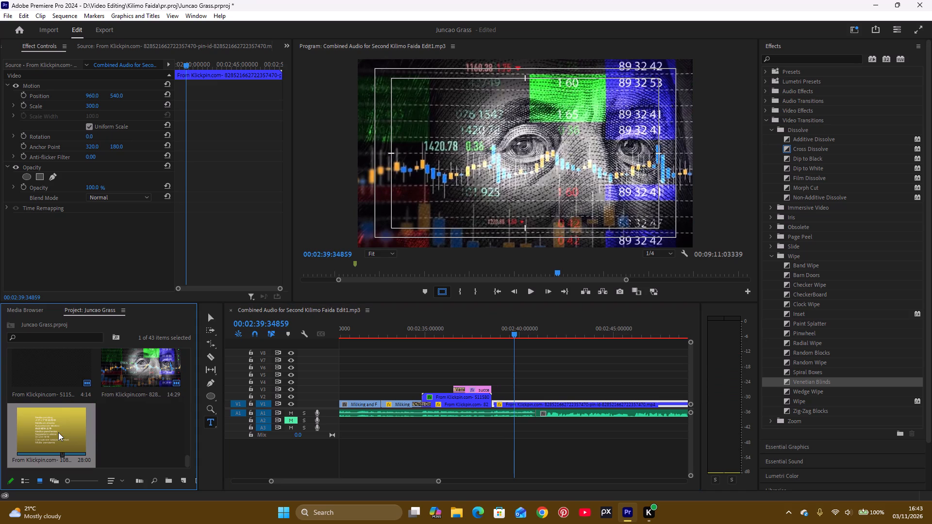
{"action": "left_click_drag", "start_coordinate": [136, 259], "coordinate": [494, 395]}
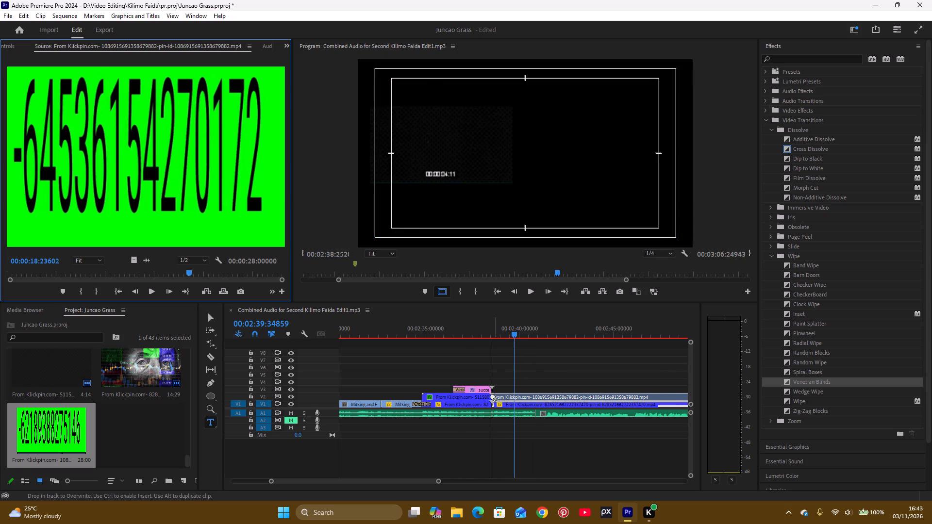
{"action": "left_click", "coordinate": [489, 325]}
{"action": "key", "text": "space"}
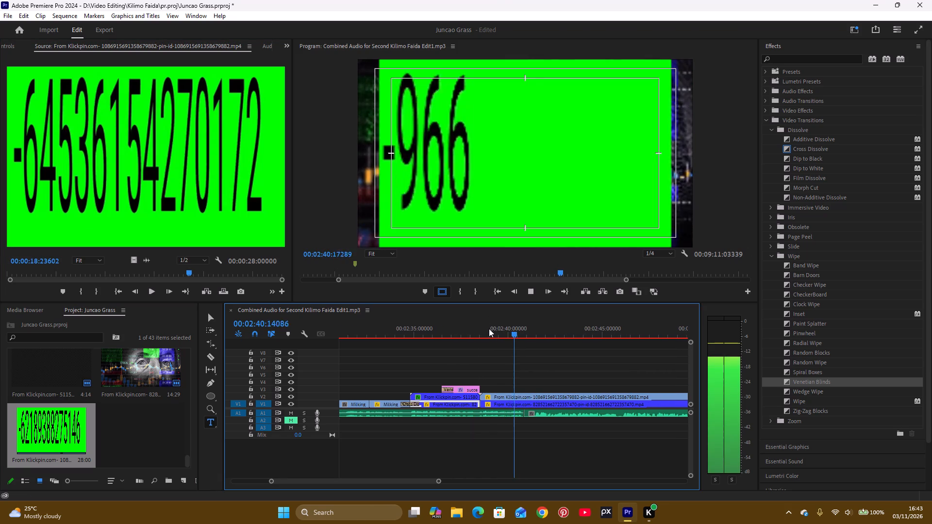
{"action": "key", "text": "space"}
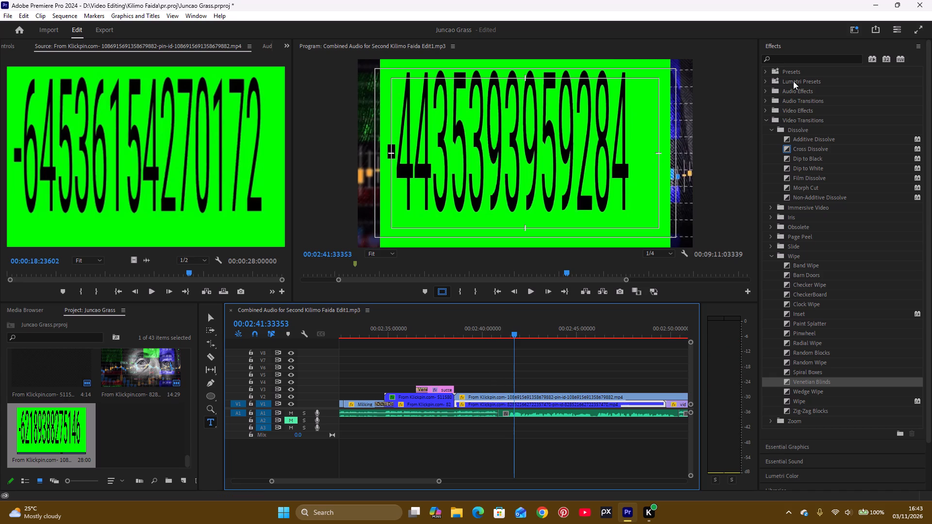
Apply the Ultra Key effect to the V2 running-numbers clip and sample its green background as the key color.
{"action": "left_click", "coordinate": [797, 56]}
{"action": "type", "text": "key"}
{"action": "left_click_drag", "start_coordinate": [799, 169], "coordinate": [656, 283]}
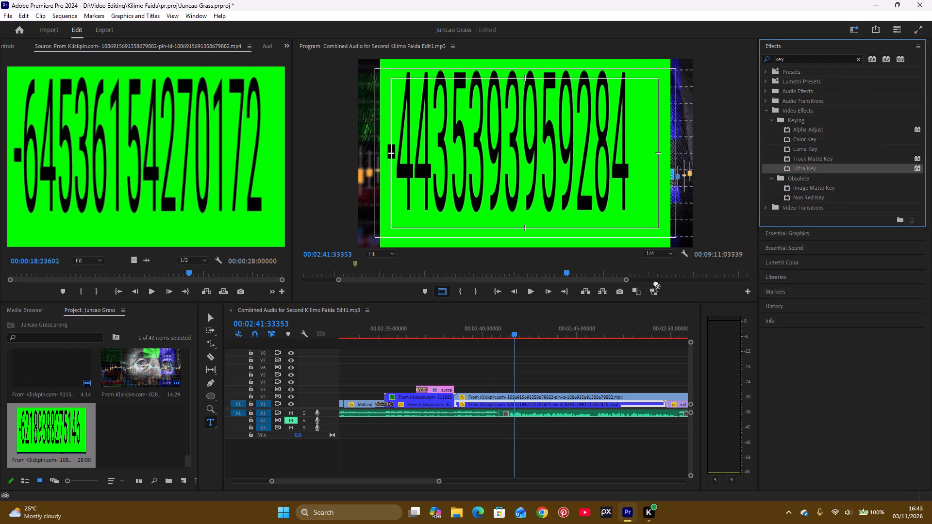
{"action": "left_click_drag", "start_coordinate": [656, 283], "coordinate": [503, 399]}
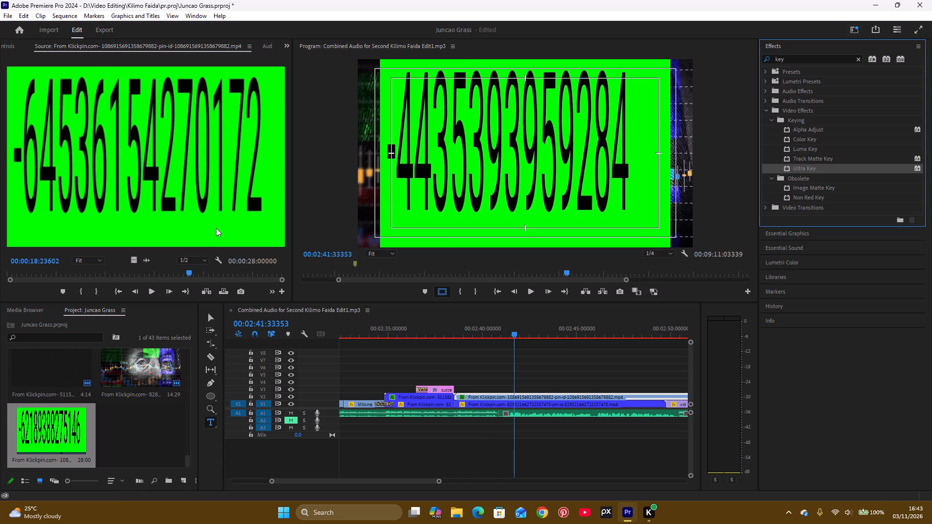
{"action": "left_click", "coordinate": [13, 42]}
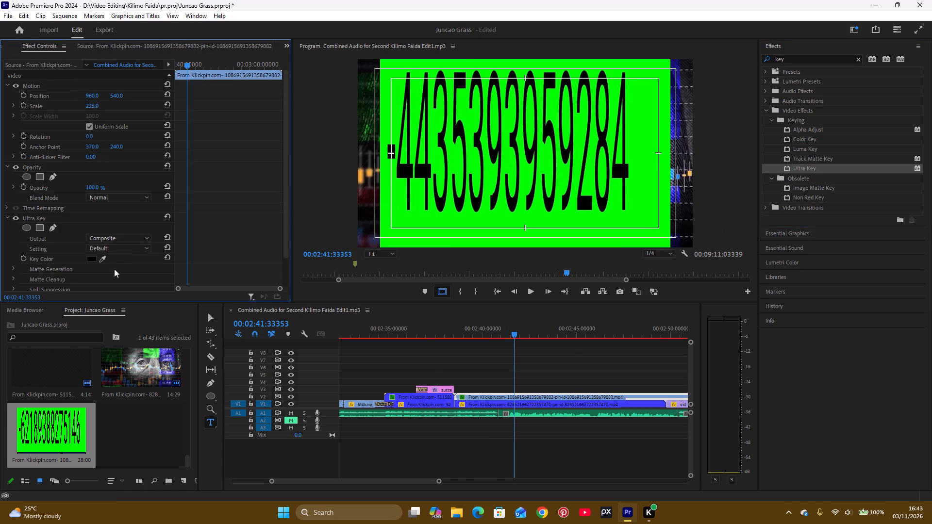
{"action": "left_click", "coordinate": [102, 261]}
{"action": "left_click", "coordinate": [454, 229]}
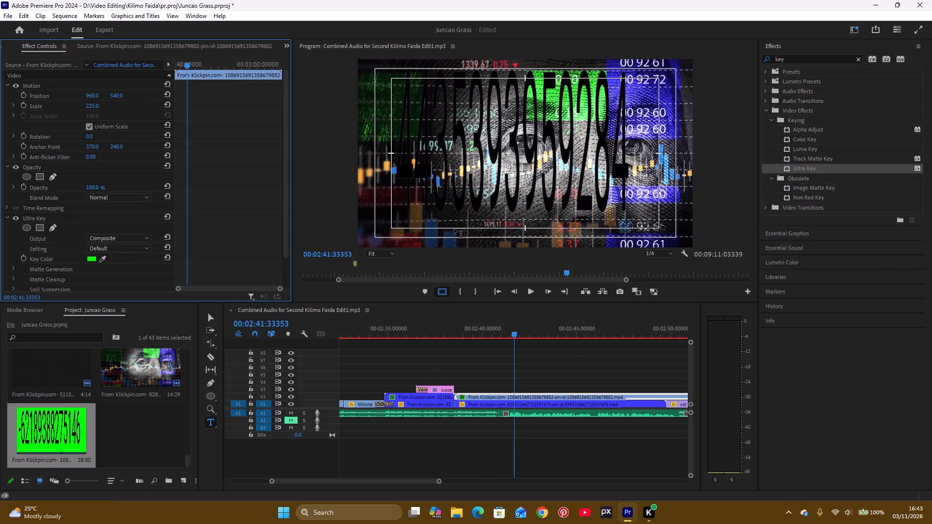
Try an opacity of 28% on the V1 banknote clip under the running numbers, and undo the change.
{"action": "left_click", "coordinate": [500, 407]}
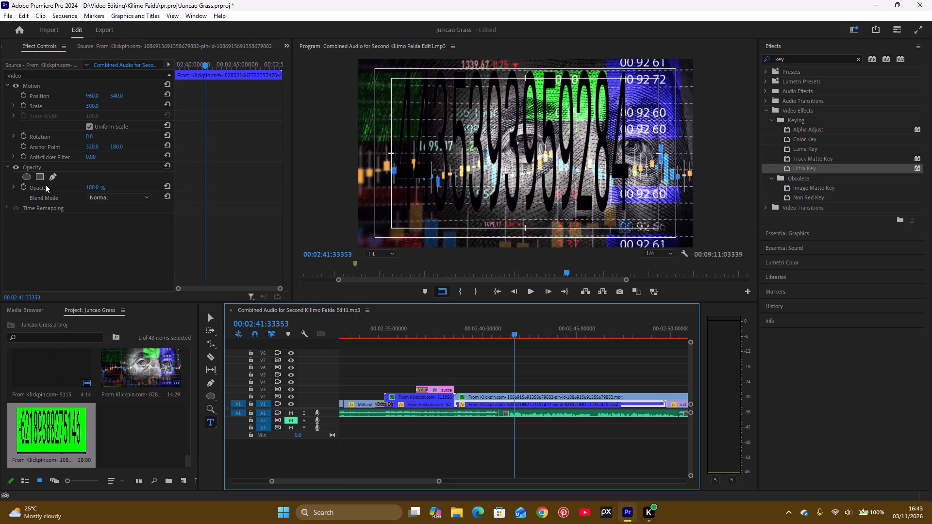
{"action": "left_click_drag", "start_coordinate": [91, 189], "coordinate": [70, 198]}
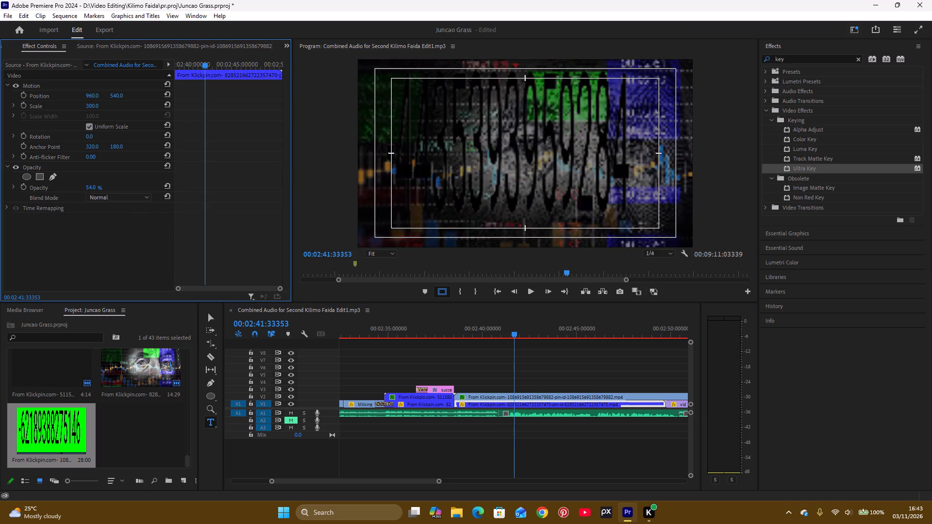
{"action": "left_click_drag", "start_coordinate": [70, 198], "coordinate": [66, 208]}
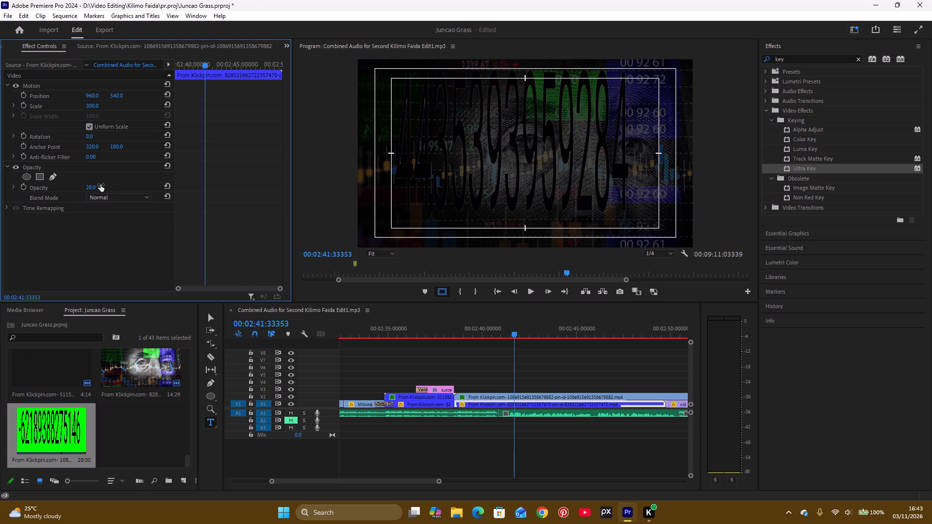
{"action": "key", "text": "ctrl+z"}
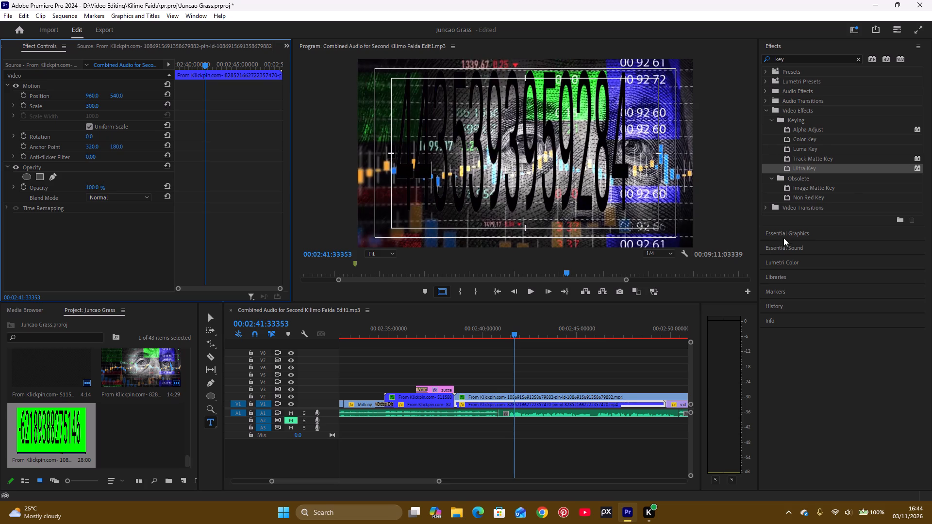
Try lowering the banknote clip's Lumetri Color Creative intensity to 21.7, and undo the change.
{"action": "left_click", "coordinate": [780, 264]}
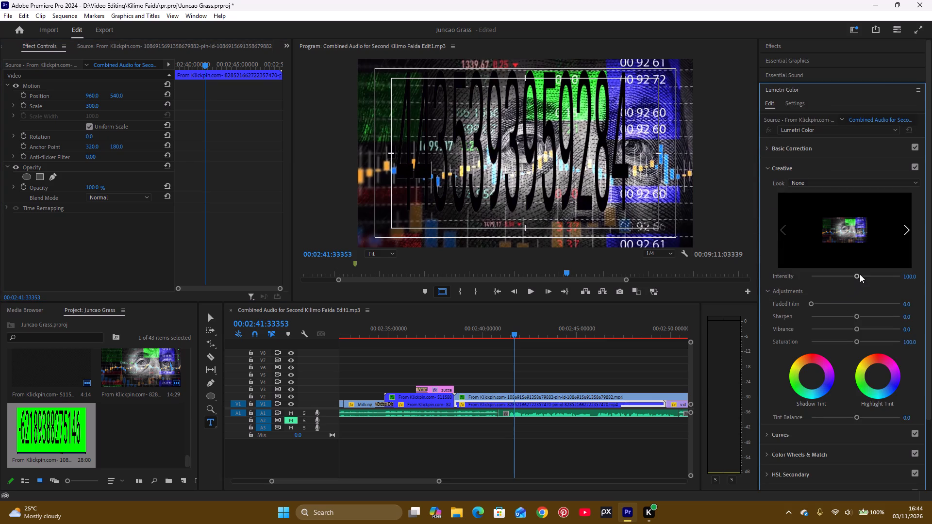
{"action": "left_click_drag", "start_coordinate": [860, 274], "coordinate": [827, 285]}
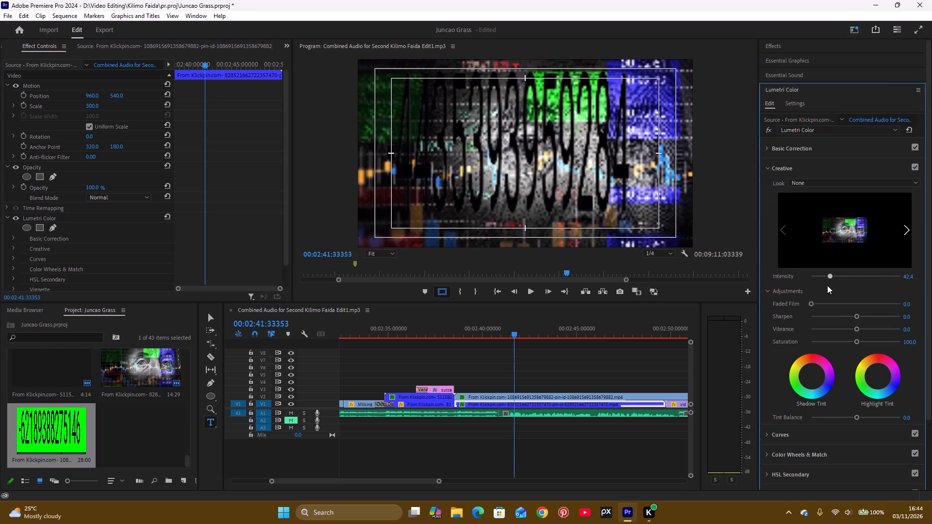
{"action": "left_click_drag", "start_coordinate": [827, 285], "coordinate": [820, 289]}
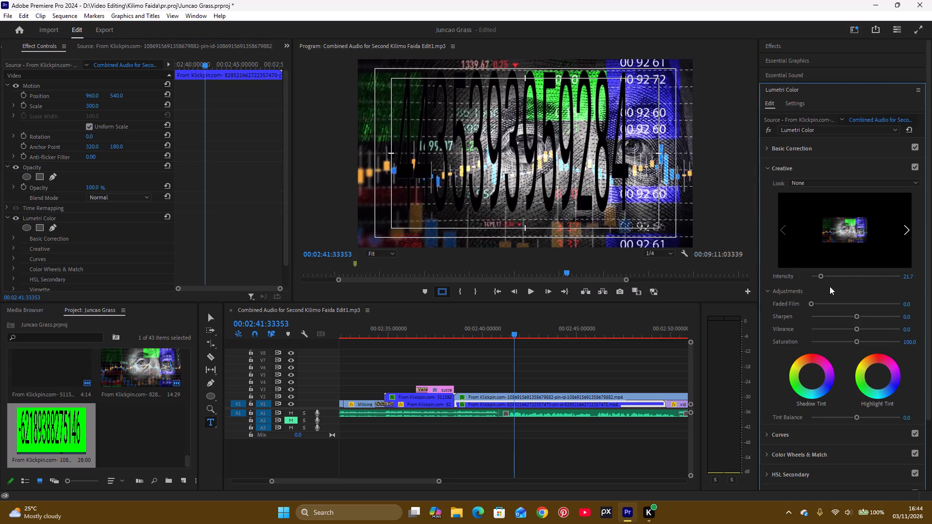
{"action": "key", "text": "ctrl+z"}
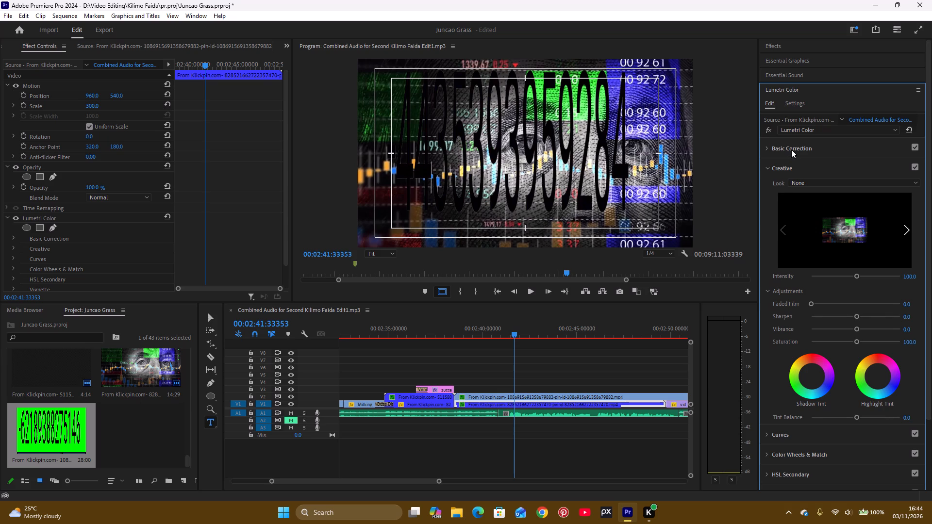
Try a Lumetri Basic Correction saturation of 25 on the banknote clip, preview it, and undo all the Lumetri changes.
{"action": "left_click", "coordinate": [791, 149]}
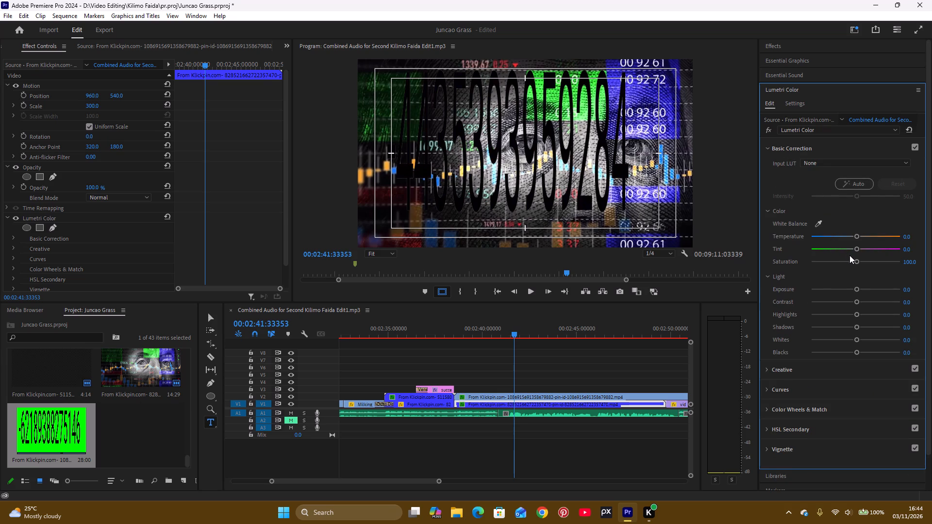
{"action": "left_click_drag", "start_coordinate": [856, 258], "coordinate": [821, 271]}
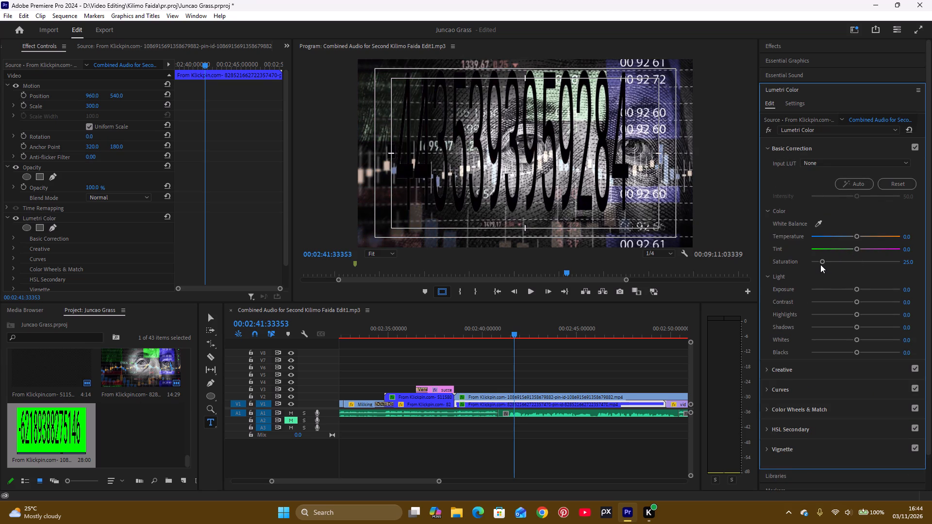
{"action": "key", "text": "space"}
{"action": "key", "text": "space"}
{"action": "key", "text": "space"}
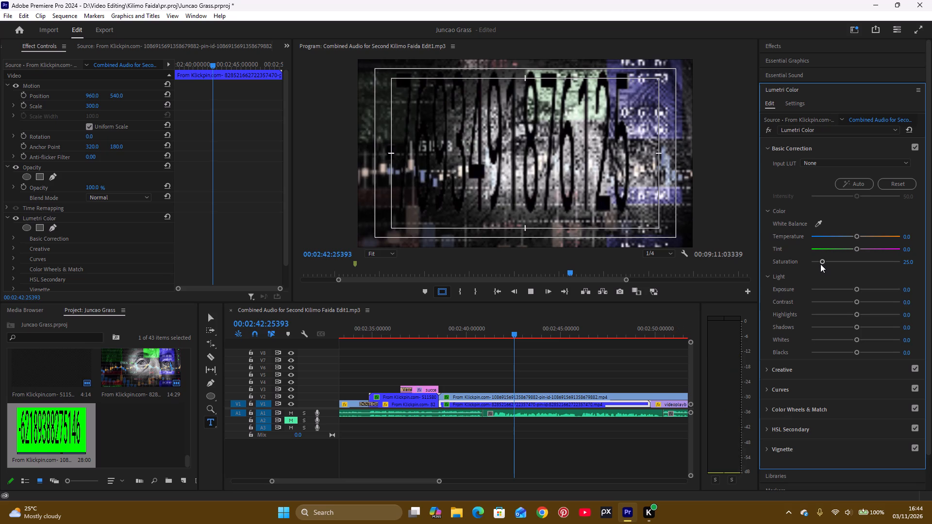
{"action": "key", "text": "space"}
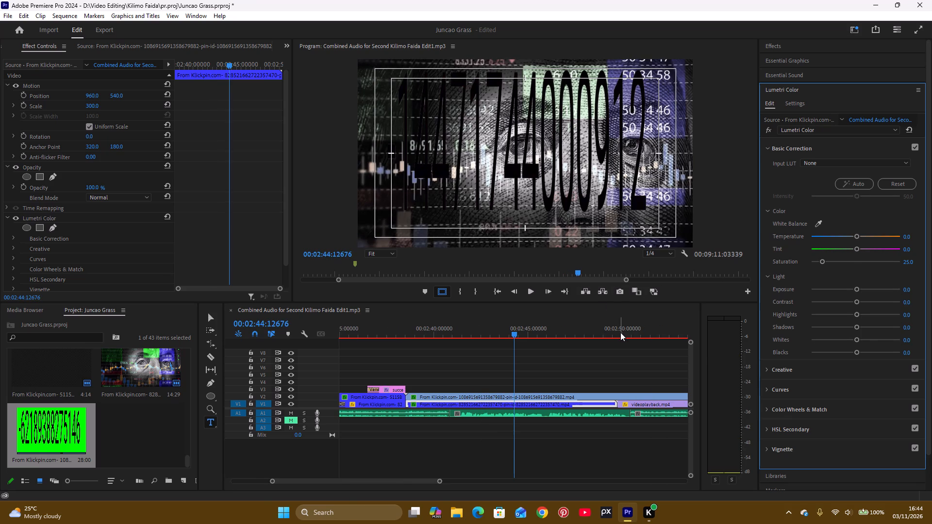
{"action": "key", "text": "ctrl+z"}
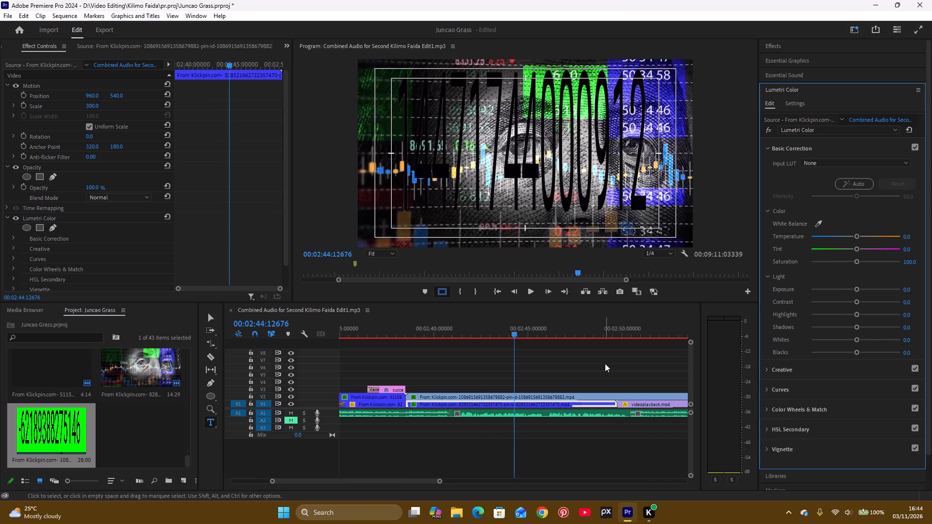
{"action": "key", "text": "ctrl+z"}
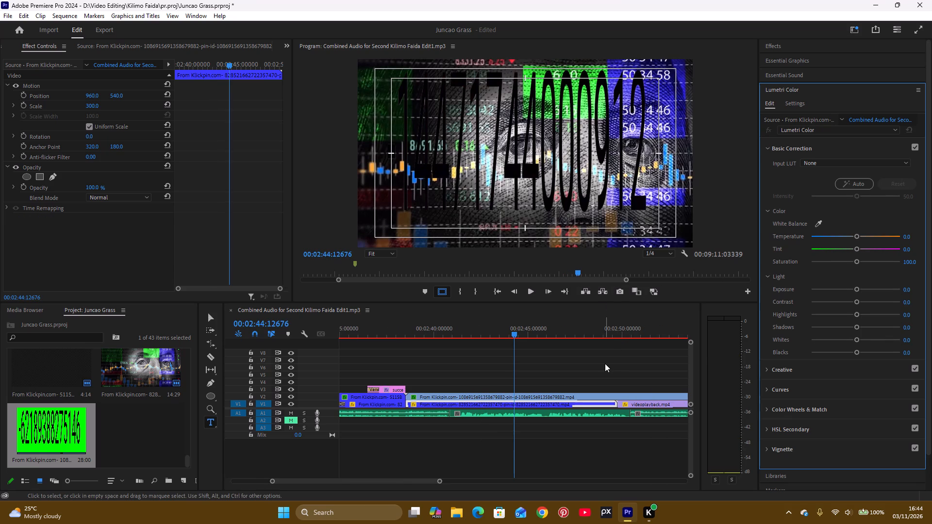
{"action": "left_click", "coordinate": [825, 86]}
Play back the keyed running numbers over the banknote clip, and add a sequence marker at 00:02:39:41754.
{"action": "left_click", "coordinate": [450, 326]}
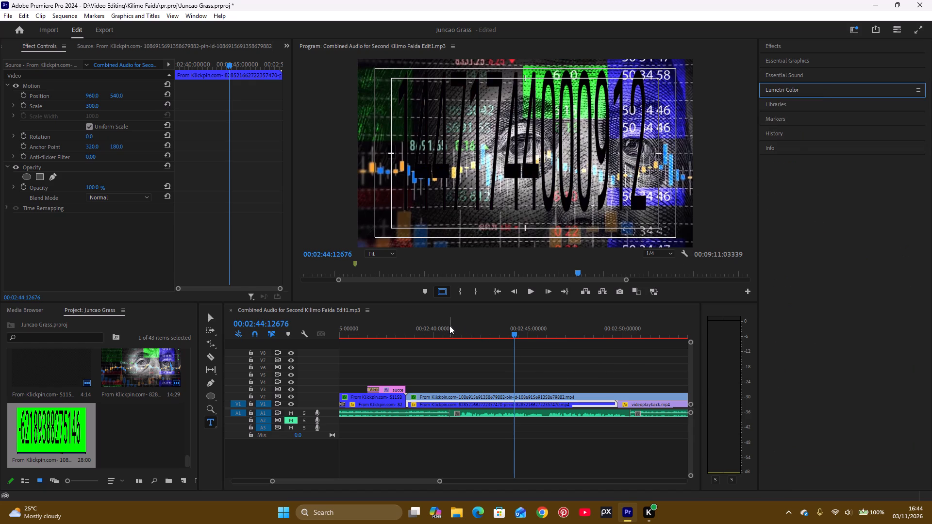
{"action": "key", "text": "space"}
{"action": "key", "text": "space"}
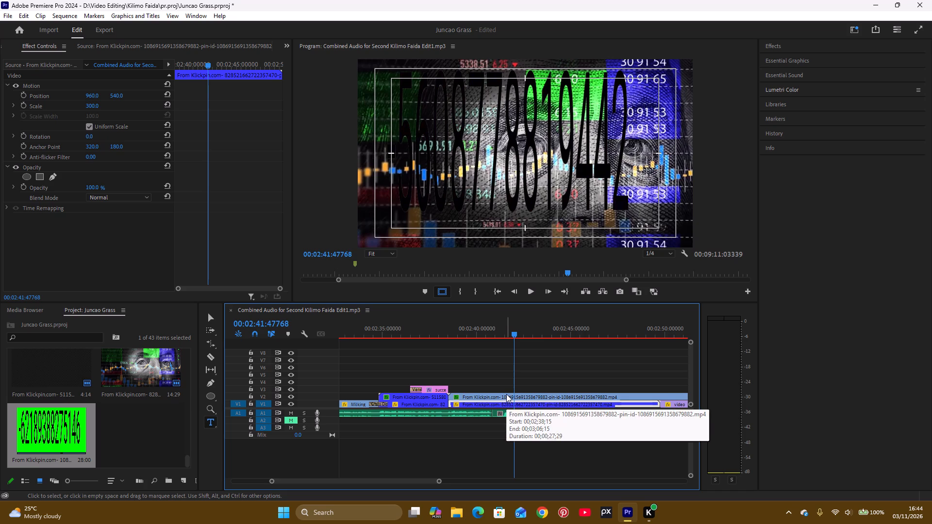
{"action": "key", "text": "space"}
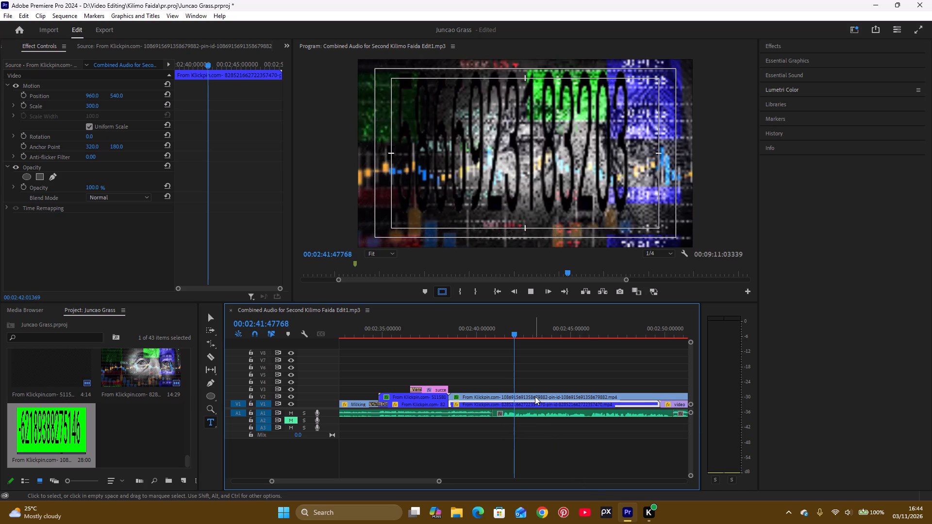
{"action": "key", "text": "space"}
{"action": "left_click", "coordinate": [455, 317]}
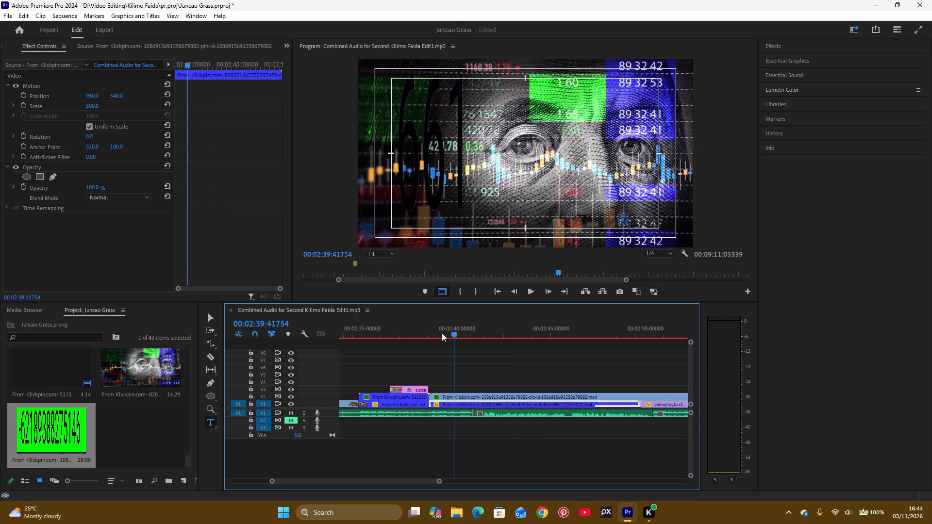
{"action": "left_click", "coordinate": [422, 290]}
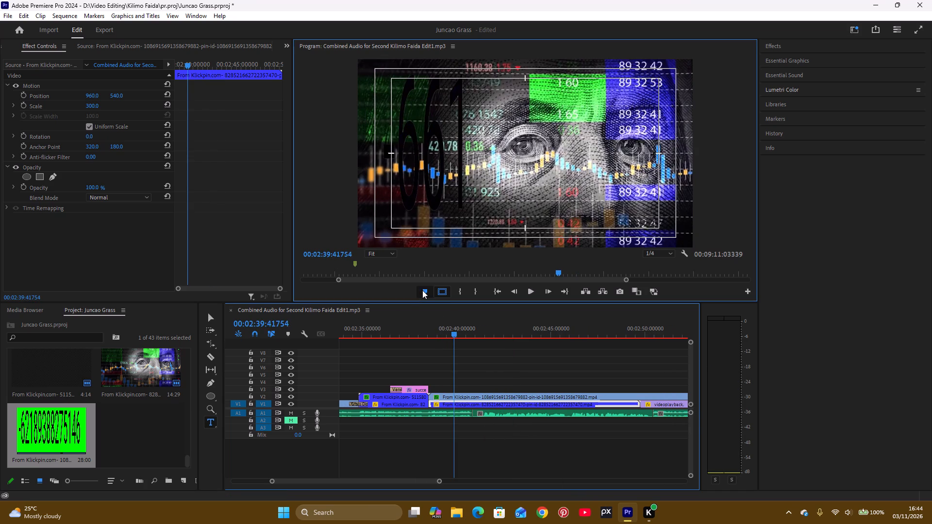
{"action": "key", "text": "space"}
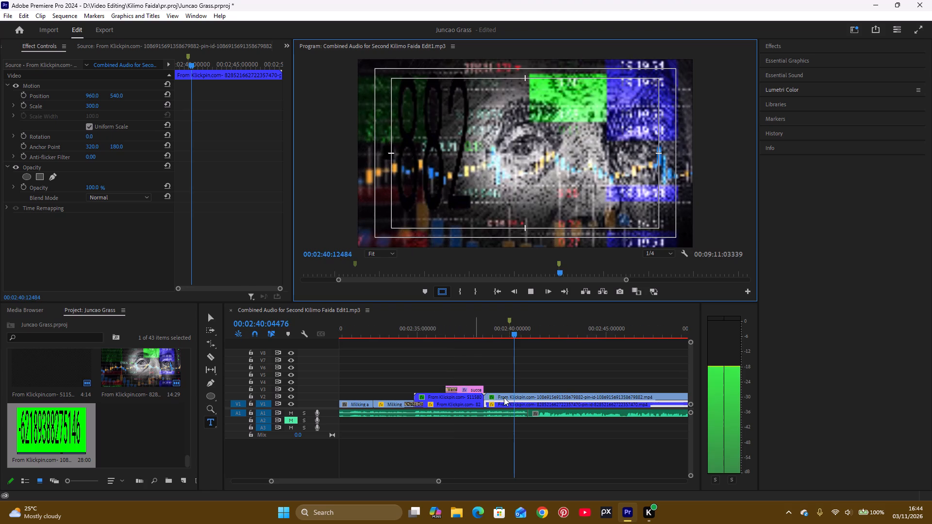
{"action": "key", "text": "space"}
{"action": "left_click", "coordinate": [465, 329]}
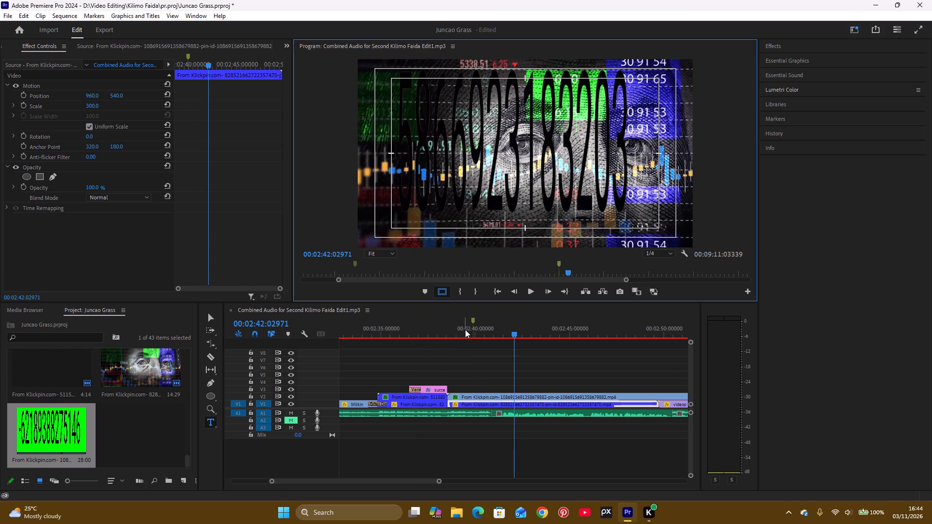
Trim the end of the V1 banknote clip back to the playhead at 00:02:40:28500.
{"action": "key", "text": "space"}
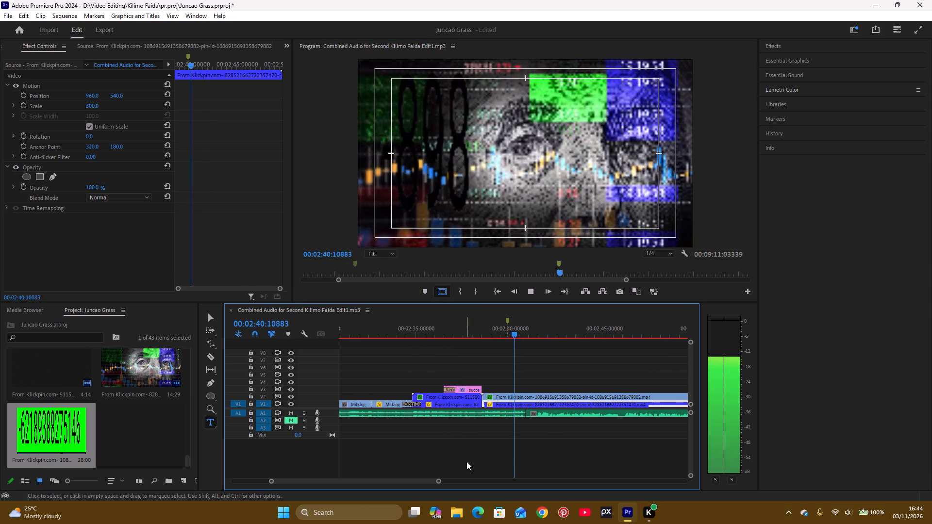
{"action": "key", "text": "space"}
{"action": "left_click_drag", "start_coordinate": [440, 482], "coordinate": [467, 485]}
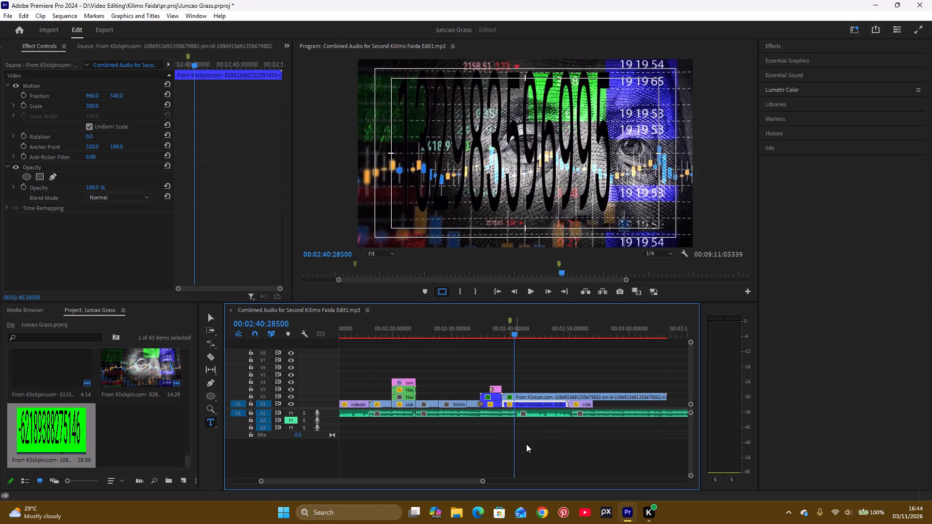
{"action": "left_click_drag", "start_coordinate": [566, 403], "coordinate": [537, 408]}
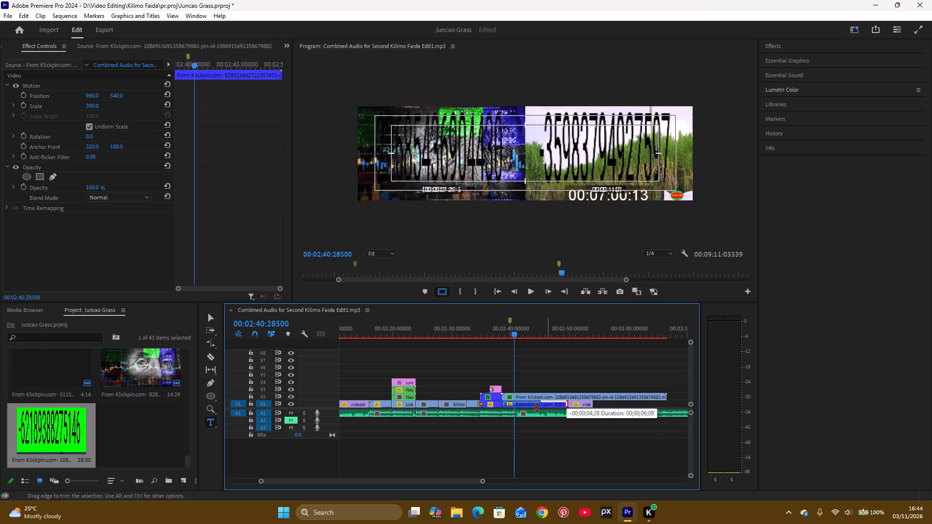
{"action": "left_click_drag", "start_coordinate": [537, 408], "coordinate": [514, 408]}
Move the tall-grass videoplayback.mp4 clip on V1 back against the end of the shortened banknote clip.
{"action": "key", "text": "space"}
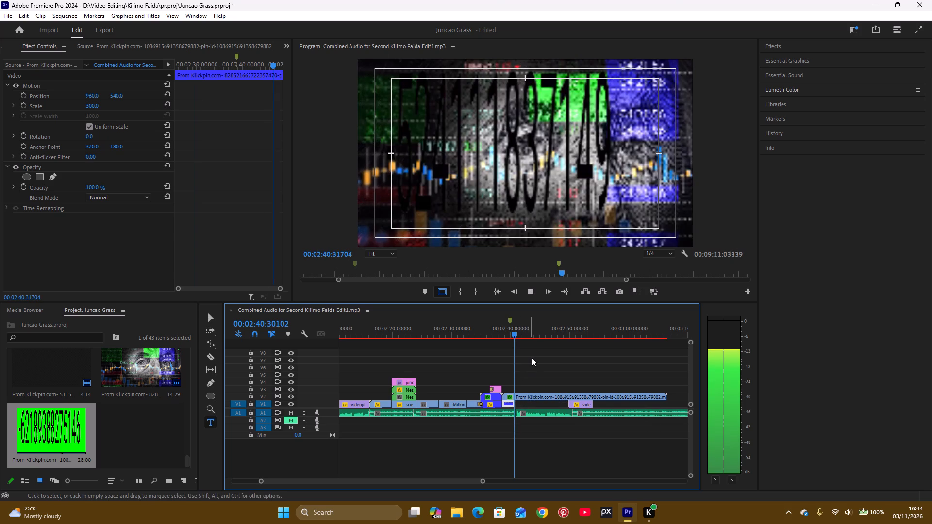
{"action": "key", "text": "space"}
{"action": "left_click", "coordinate": [555, 335]}
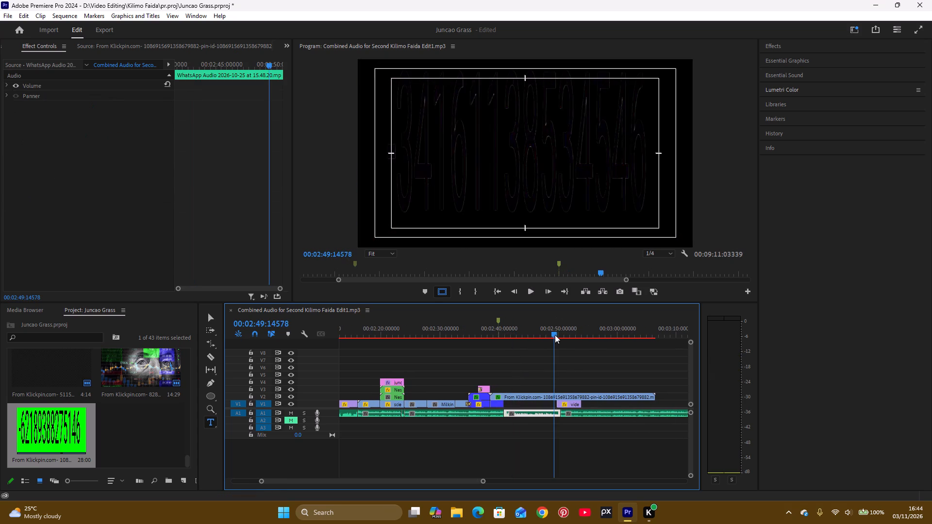
{"action": "key", "text": "space"}
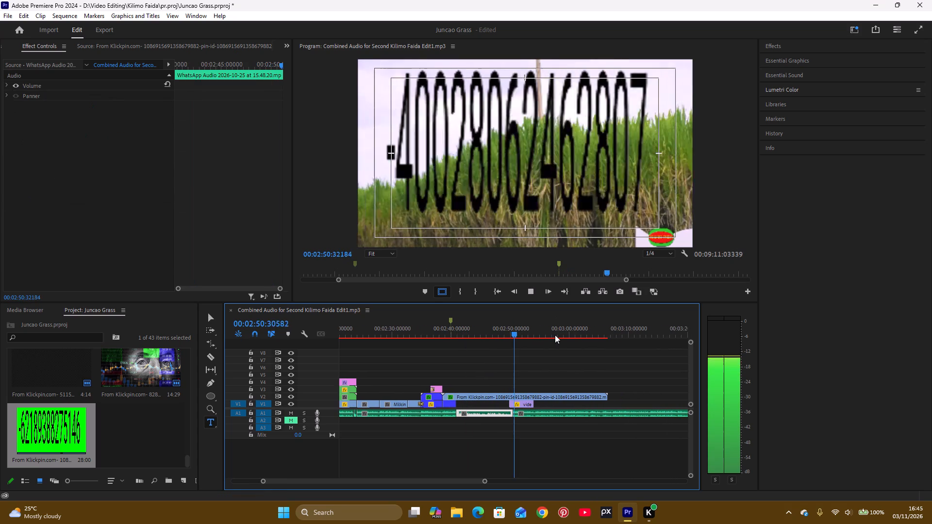
{"action": "key", "text": "space"}
{"action": "left_click_drag", "start_coordinate": [507, 407], "coordinate": [453, 414]}
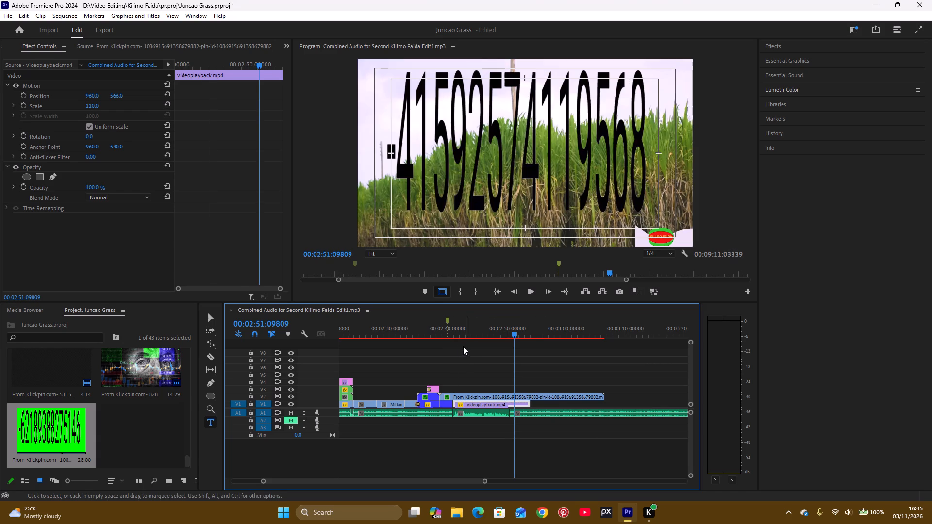
Rate-stretch the running-numbers clip on V2 so it ends together with the banknote clip below it.
{"action": "left_click", "coordinate": [452, 333]}
{"action": "key", "text": "space"}
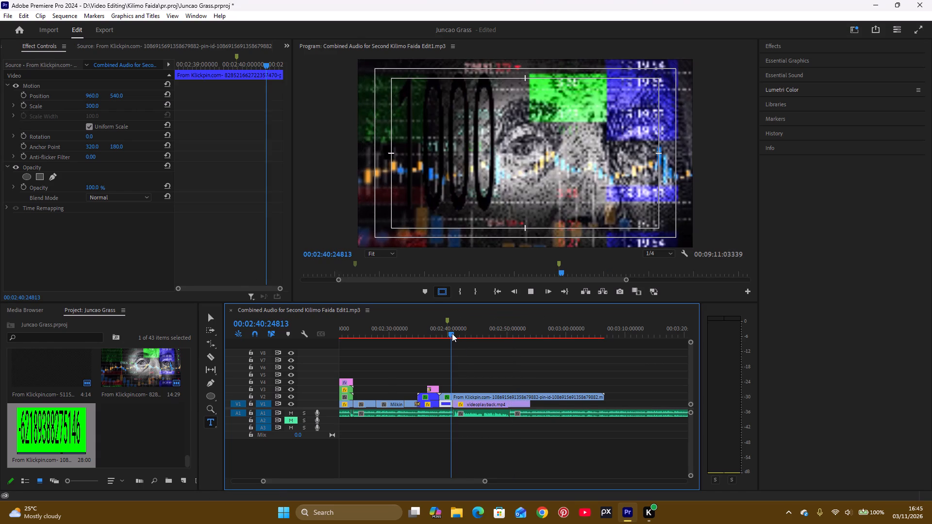
{"action": "key", "text": "space"}
{"action": "key", "text": "space"}
{"action": "key", "text": "space"}
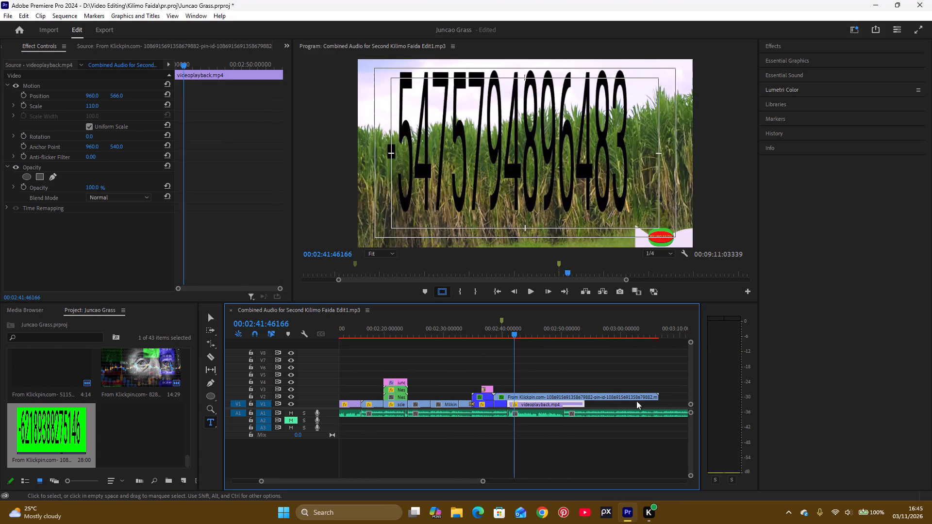
{"action": "left_click", "coordinate": [216, 341]}
{"action": "left_click_drag", "start_coordinate": [658, 399], "coordinate": [509, 394]}
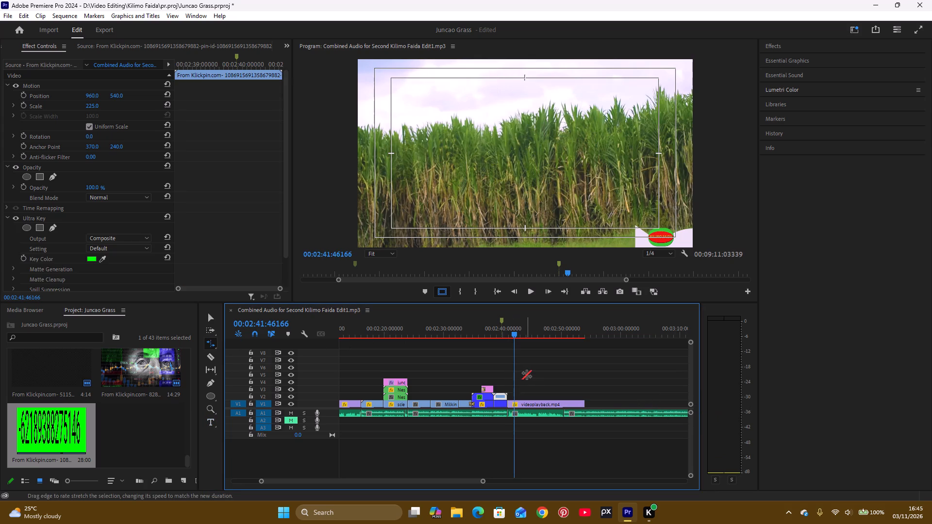
Hide the safe margins and play back from the running numbers through the end of the tall-grass footage.
{"action": "left_click", "coordinate": [503, 334]}
{"action": "key", "text": "space"}
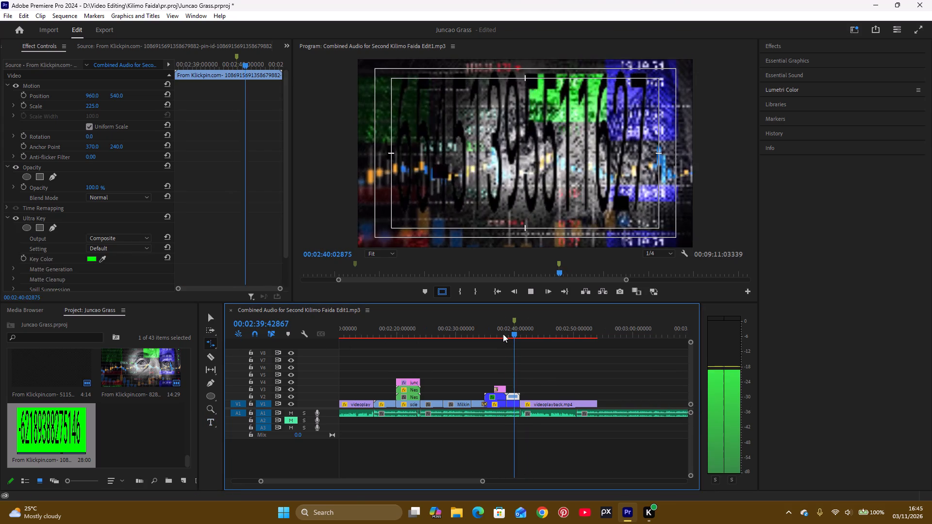
{"action": "key", "text": "space"}
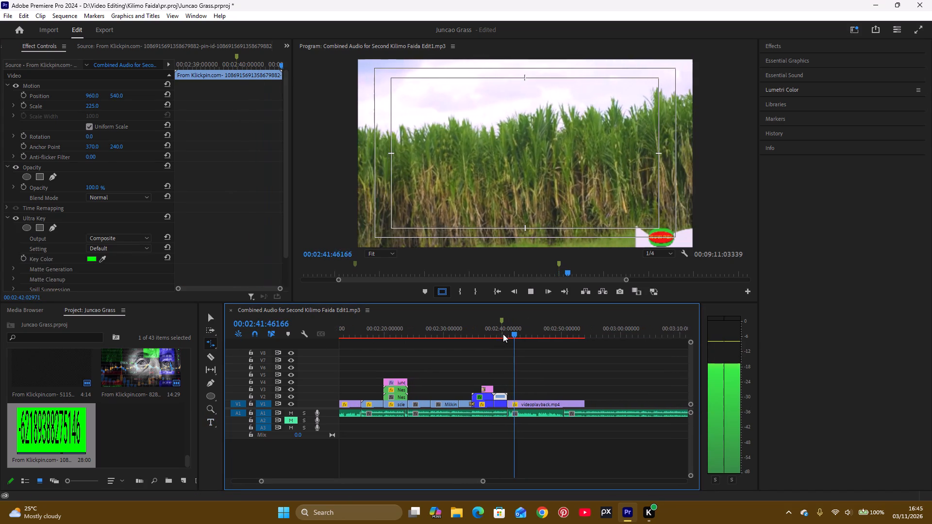
{"action": "left_click", "coordinate": [444, 292]}
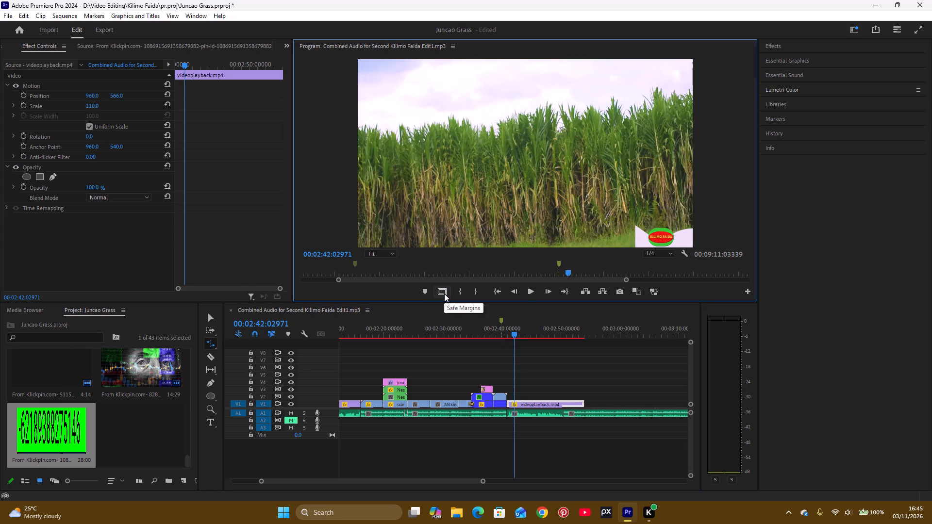
{"action": "key", "text": "space"}
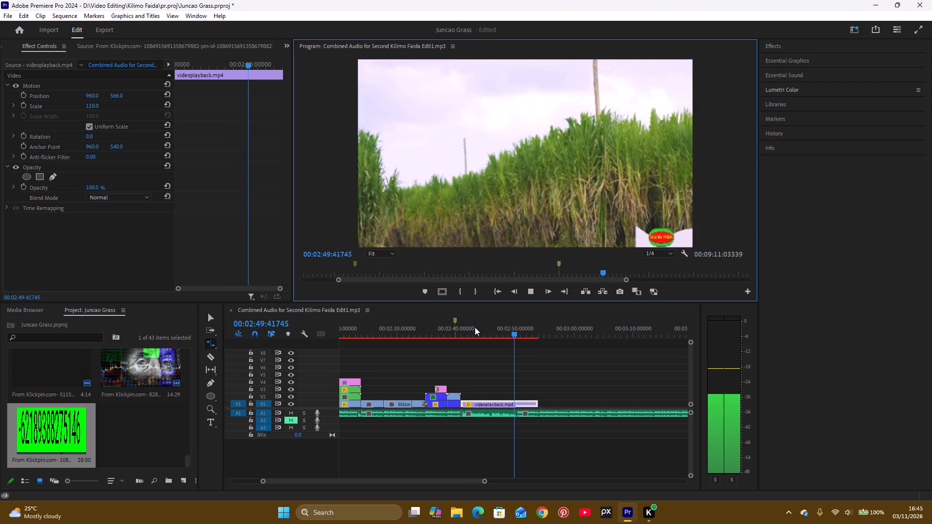
{"action": "key", "text": "space"}
{"action": "key", "text": "space"}
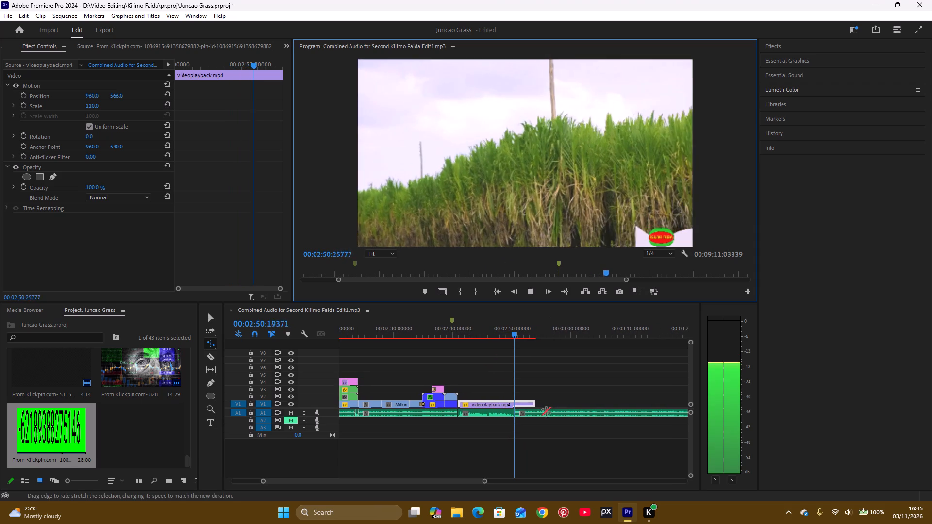
{"action": "key", "text": "v"}
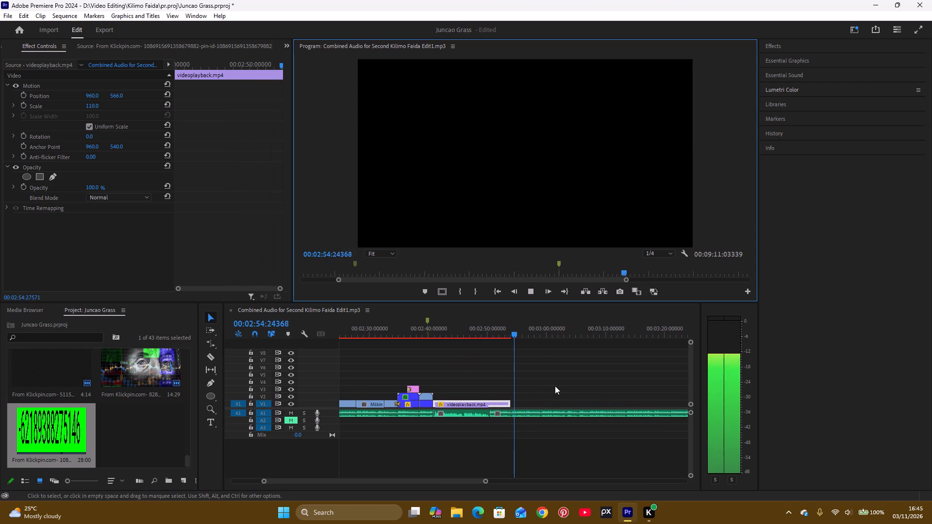
{"action": "key", "text": "space"}
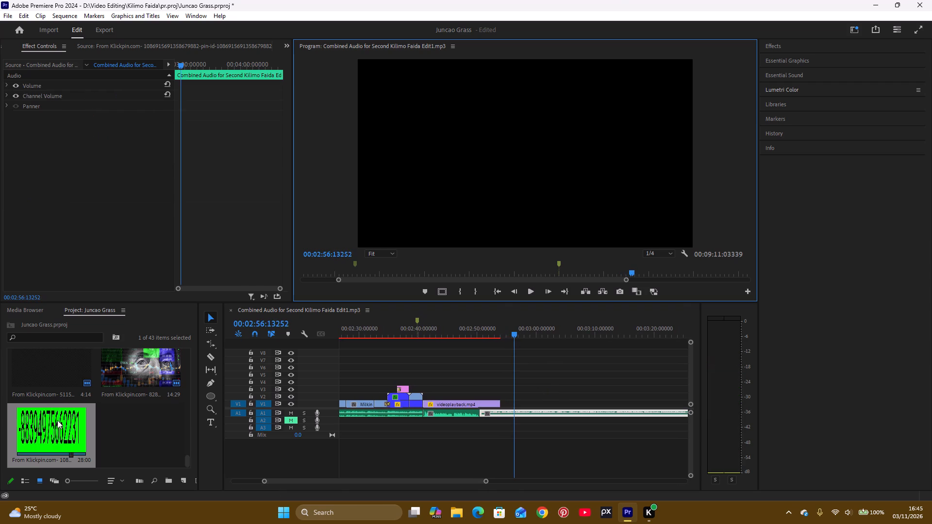
Find roots 2.jpg in the project and place it on V1 directly after the tall-grass clip.
{"action": "scroll", "coordinate": [160, 383], "scroll_direction": "up", "scroll_amount": 1}
{"action": "scroll", "coordinate": [152, 428], "scroll_direction": "up", "scroll_amount": 2}
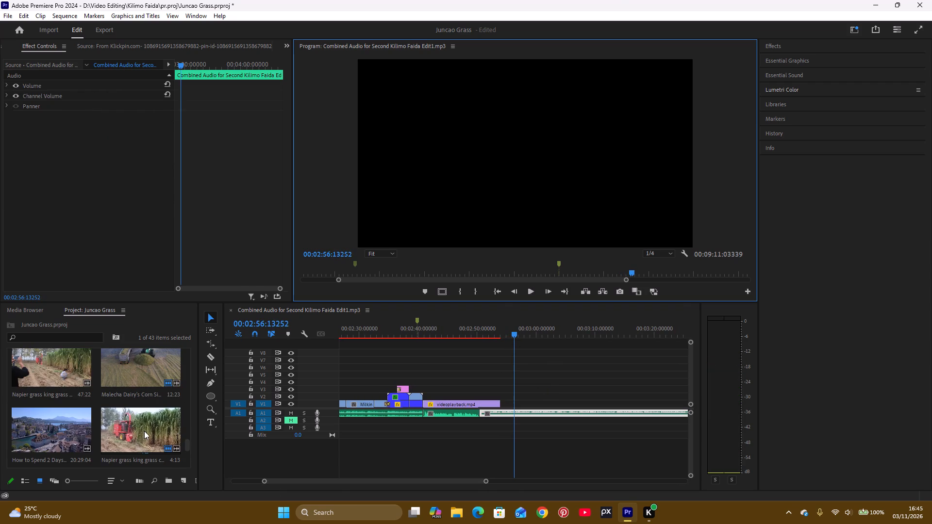
{"action": "scroll", "coordinate": [144, 425], "scroll_direction": "up", "scroll_amount": 1}
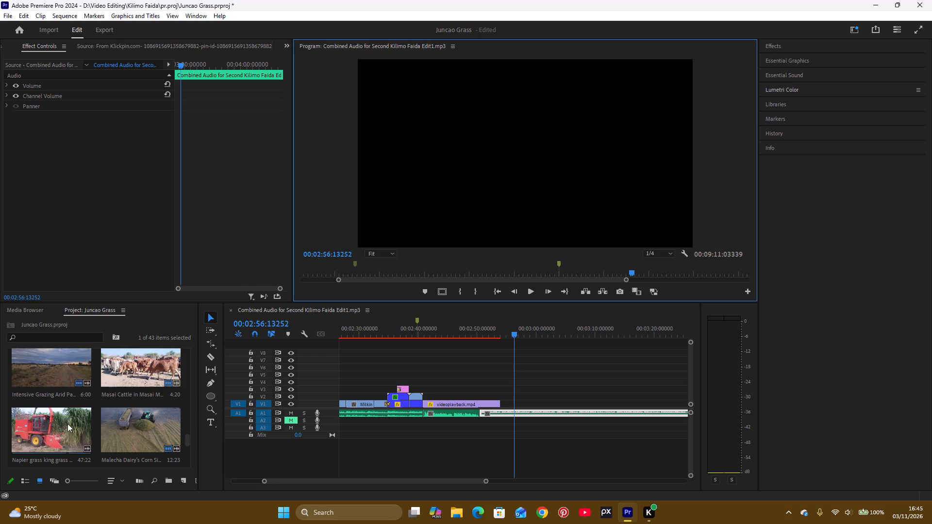
{"action": "scroll", "coordinate": [67, 424], "scroll_direction": "down", "scroll_amount": 1}
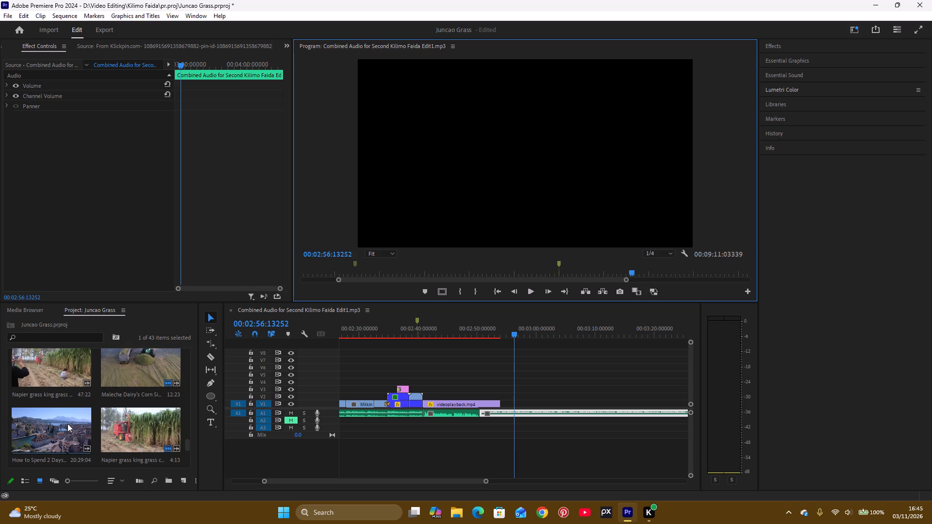
{"action": "scroll", "coordinate": [67, 424], "scroll_direction": "up", "scroll_amount": 7}
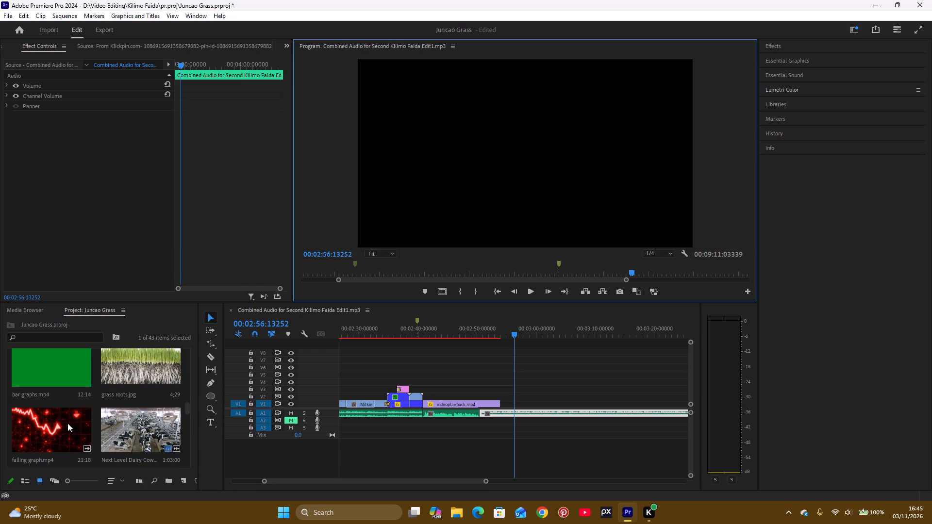
{"action": "scroll", "coordinate": [114, 409], "scroll_direction": "up", "scroll_amount": 1}
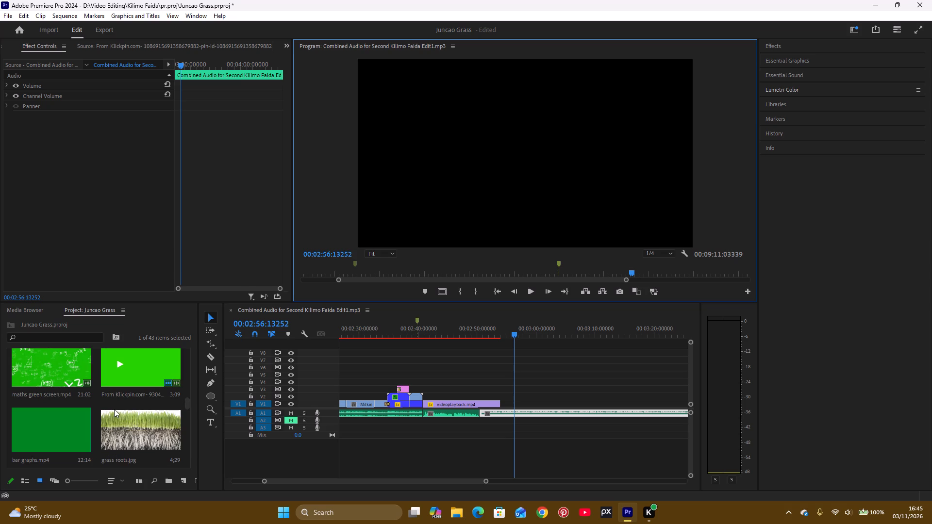
{"action": "scroll", "coordinate": [113, 414], "scroll_direction": "up", "scroll_amount": 1}
{"action": "double_click", "coordinate": [135, 370]}
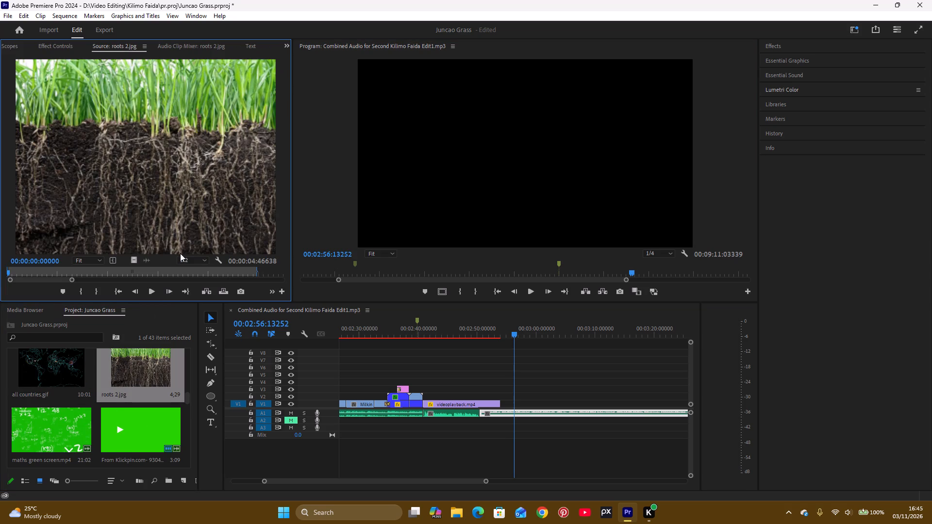
{"action": "left_click_drag", "start_coordinate": [146, 260], "coordinate": [462, 327]}
{"action": "left_click_drag", "start_coordinate": [462, 327], "coordinate": [486, 388]}
{"action": "left_click_drag", "start_coordinate": [135, 259], "coordinate": [504, 403]}
Play back the roots image against the narration and duplicate the roots 2.jpg clip onto V2 directly above the original.
{"action": "left_click", "coordinate": [487, 332]}
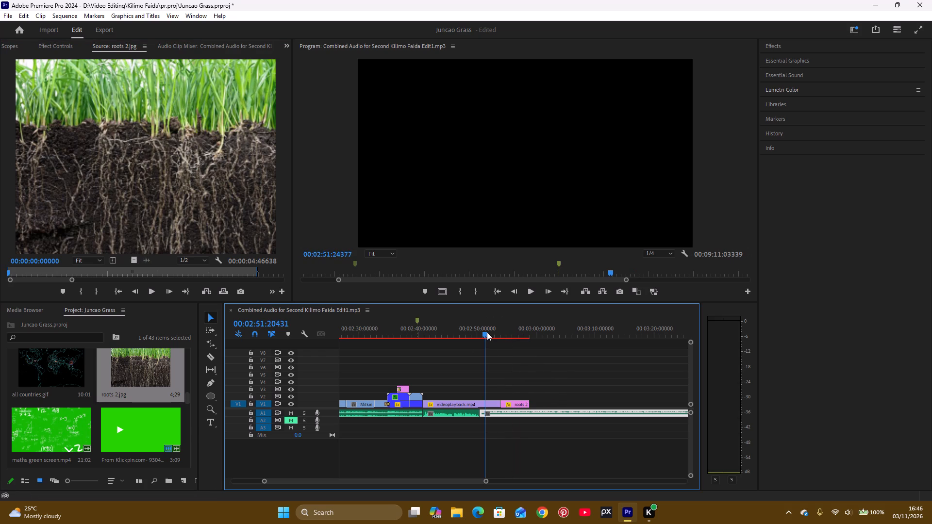
{"action": "key", "text": "space"}
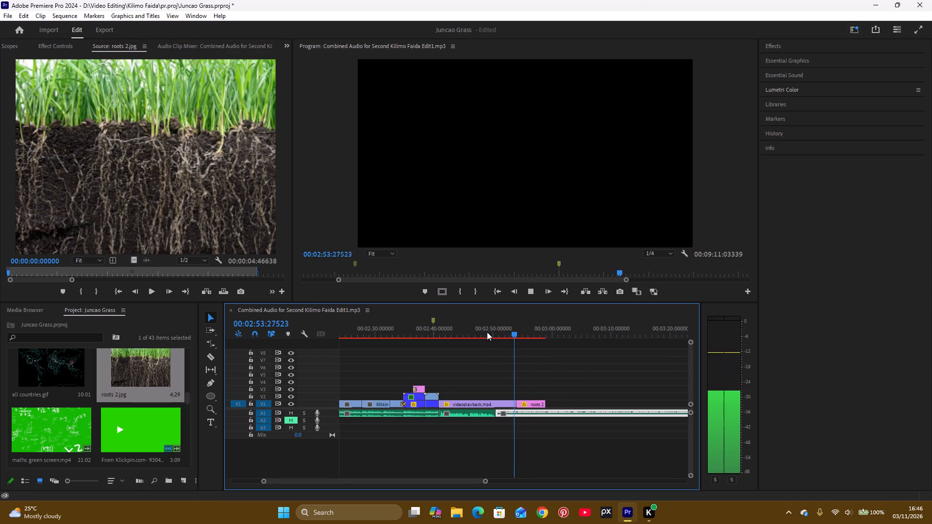
{"action": "key", "text": "space"}
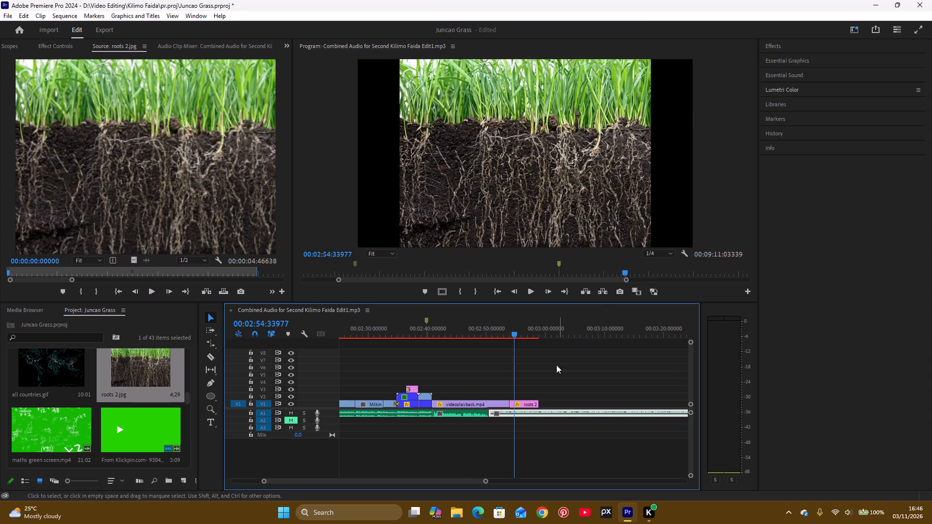
{"action": "key", "text": "space"}
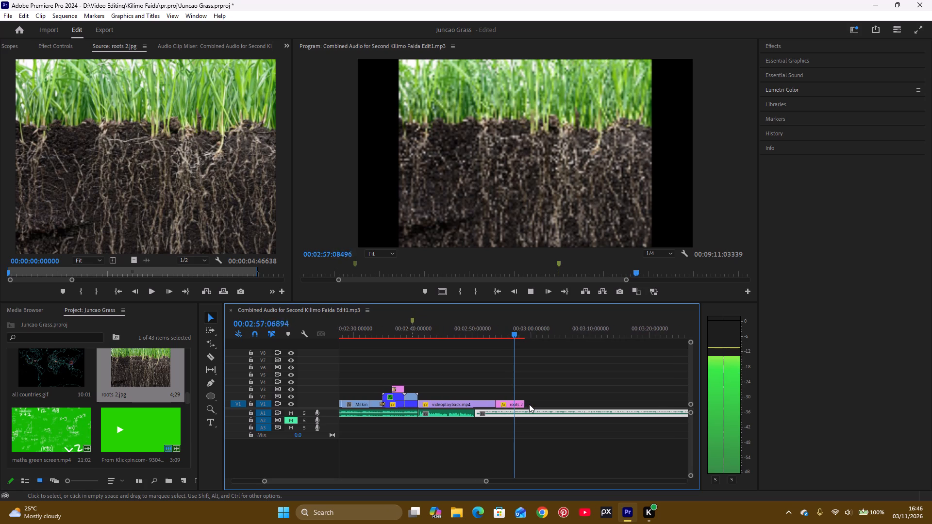
{"action": "key", "text": "space"}
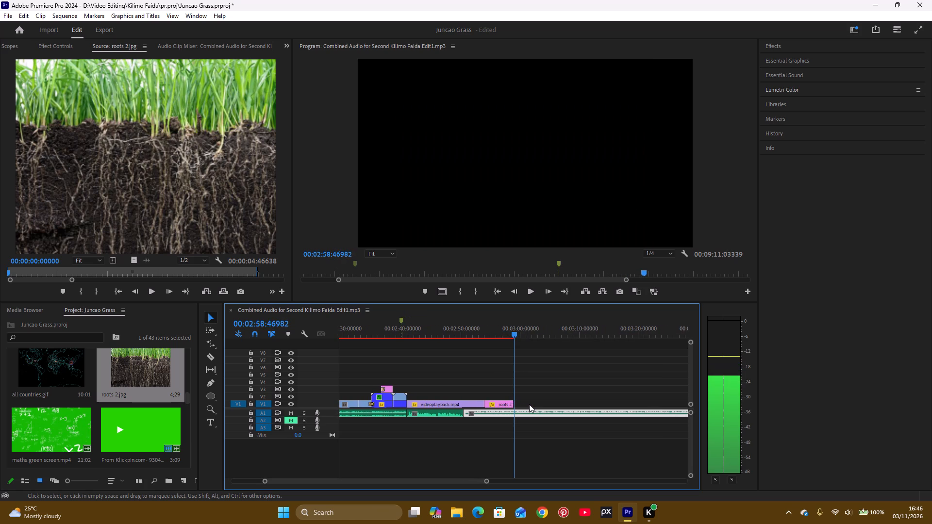
{"action": "left_click", "coordinate": [499, 404]}
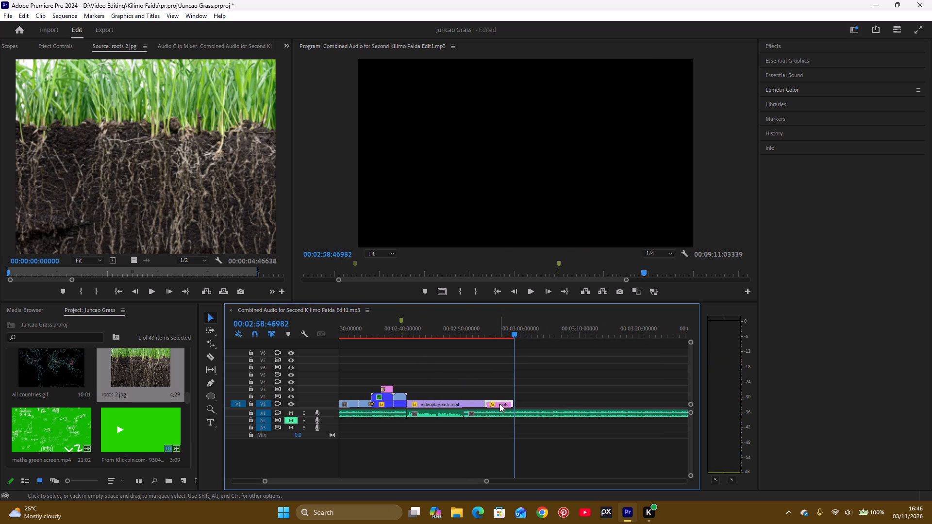
{"action": "left_click_drag", "start_coordinate": [499, 404], "coordinate": [499, 399], "text": "alt"}
{"action": "left_click", "coordinate": [498, 397]}
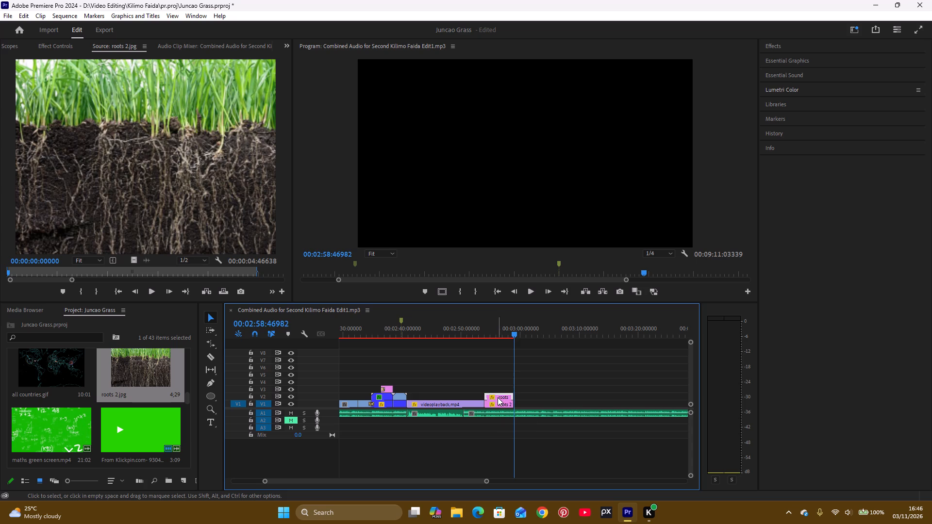
Find the blur effects and apply Gaussian Blur to the roots 2.jpg clip on V1.
{"action": "left_click", "coordinate": [496, 405]}
{"action": "left_click", "coordinate": [800, 43]}
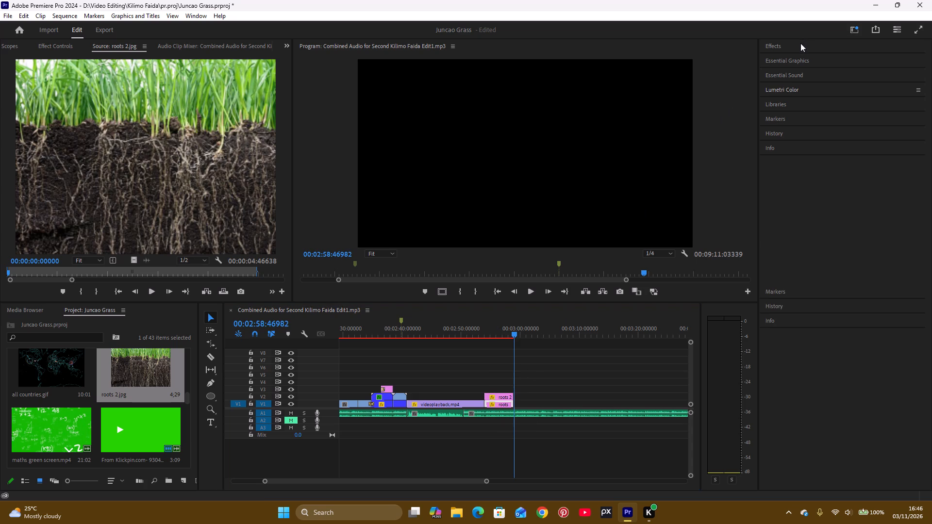
{"action": "left_click_drag", "start_coordinate": [794, 59], "coordinate": [769, 62]}
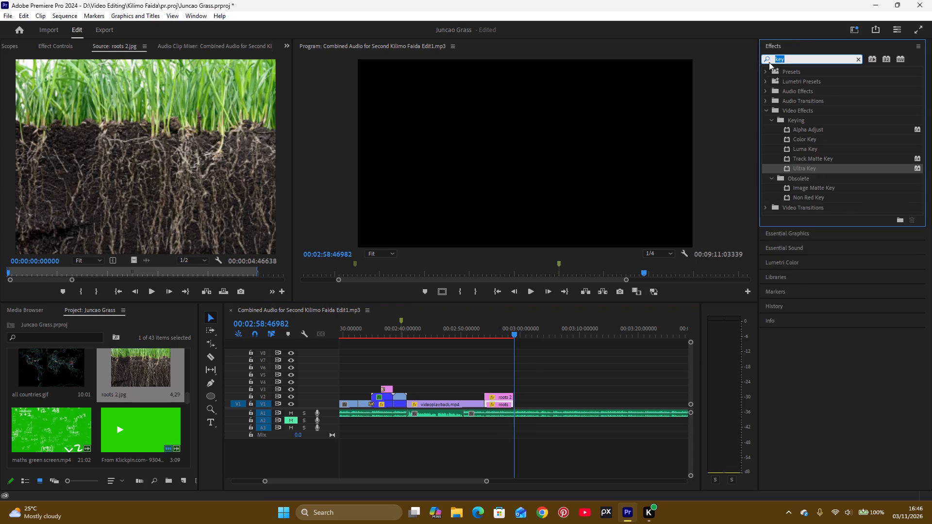
{"action": "type", "text": "blu"}
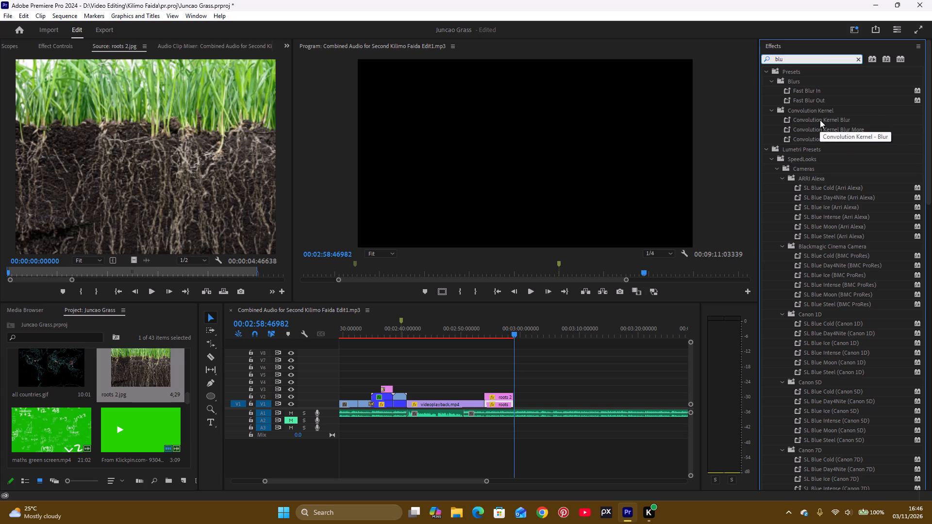
{"action": "key", "text": "r"}
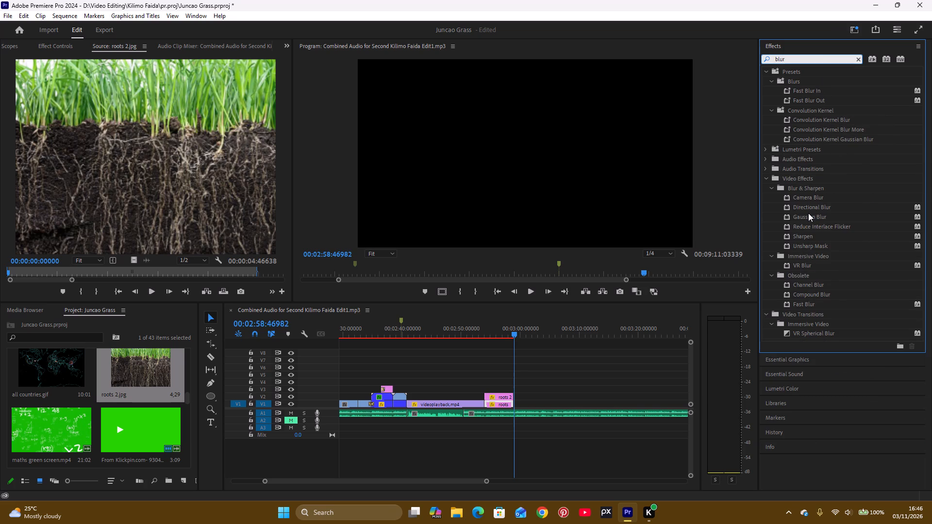
{"action": "left_click_drag", "start_coordinate": [808, 215], "coordinate": [505, 403]}
Scale the V1 roots 2.jpg clip to about 350 so it fills the frame behind the V2 copy.
{"action": "left_click", "coordinate": [500, 323]}
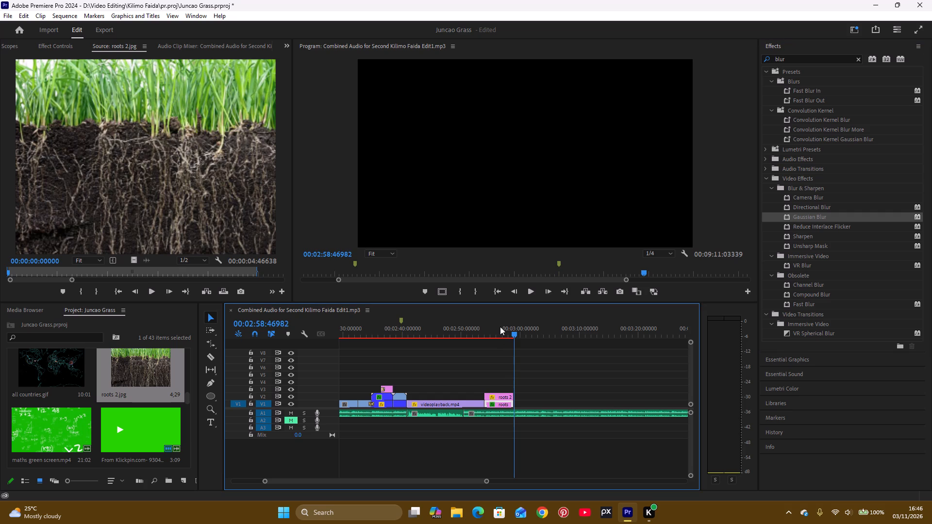
{"action": "left_click", "coordinate": [499, 329]}
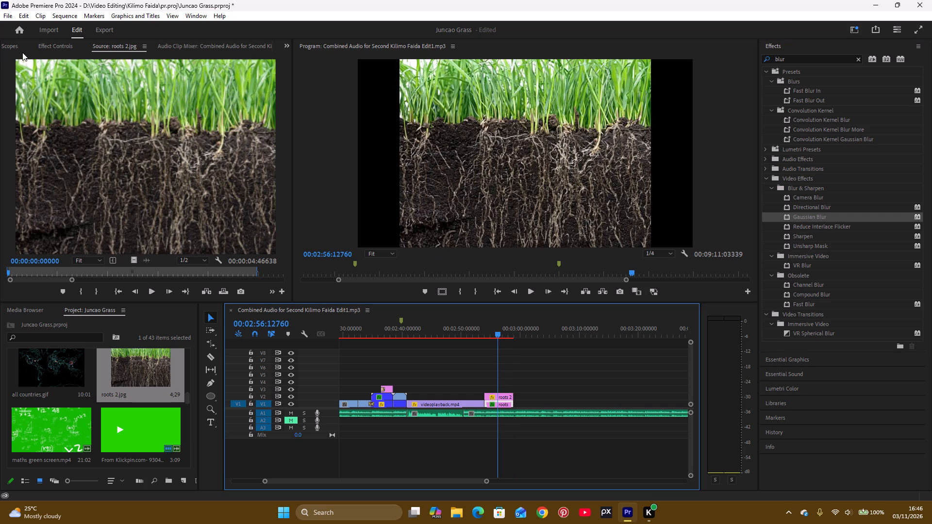
{"action": "left_click", "coordinate": [45, 49]}
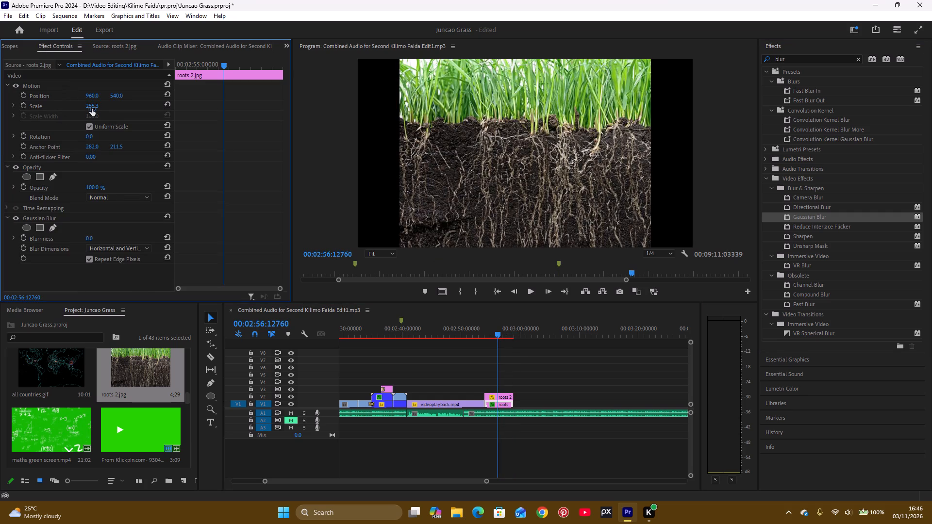
{"action": "left_click_drag", "start_coordinate": [91, 107], "coordinate": [138, 109]}
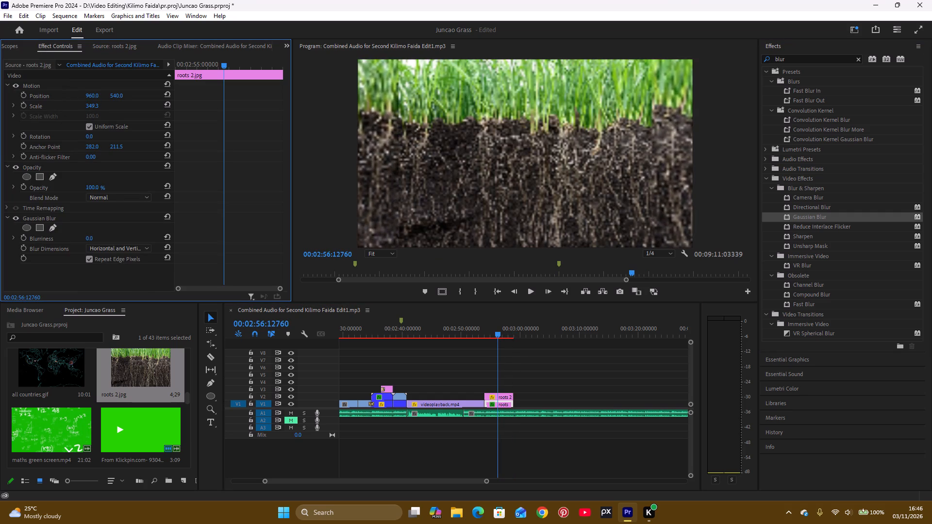
{"action": "left_click_drag", "start_coordinate": [138, 109], "coordinate": [139, 110]}
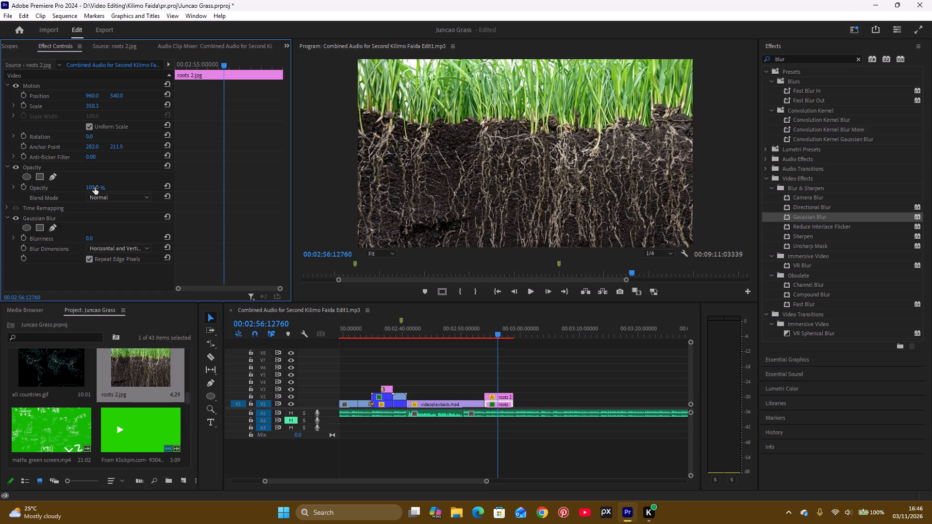
Set the V1 roots clip's Gaussian Blur to a blurriness of 31 with vertical blur dimensions.
{"action": "scroll", "coordinate": [114, 229], "scroll_direction": "down", "scroll_amount": 1}
{"action": "left_click_drag", "start_coordinate": [90, 238], "coordinate": [123, 241]}
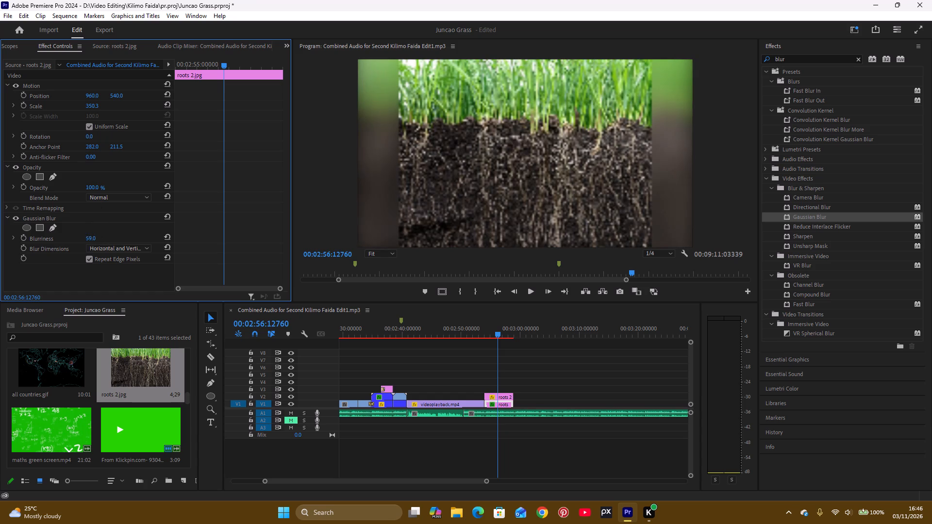
{"action": "left_click_drag", "start_coordinate": [123, 241], "coordinate": [114, 247]}
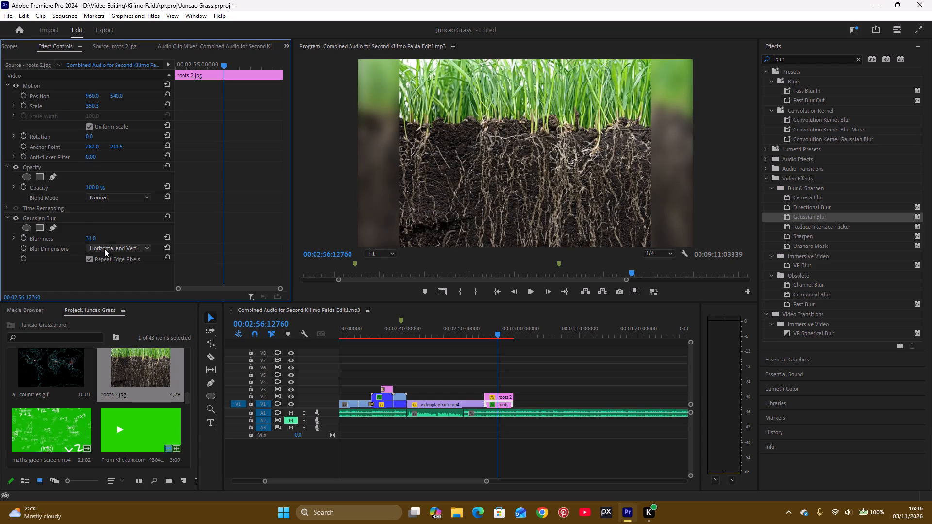
{"action": "left_click", "coordinate": [104, 248]}
{"action": "left_click", "coordinate": [116, 267]}
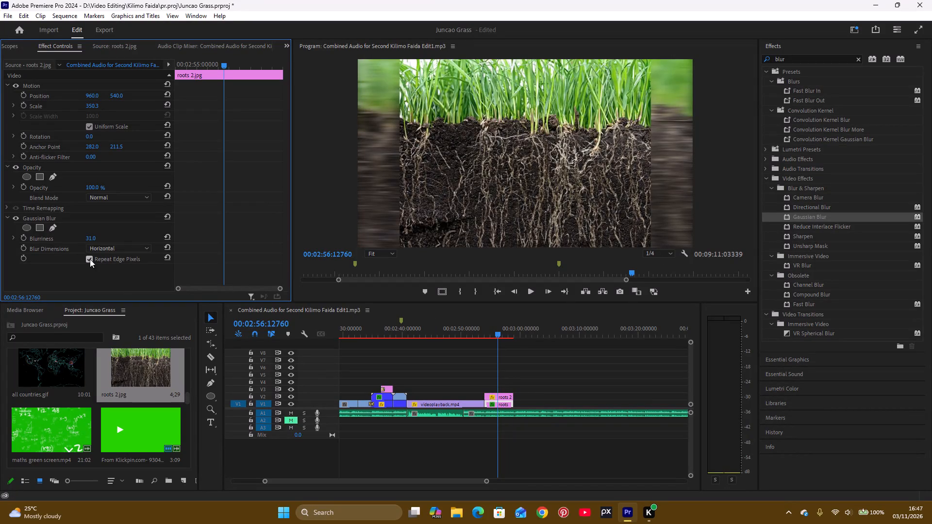
{"action": "left_click", "coordinate": [101, 247]}
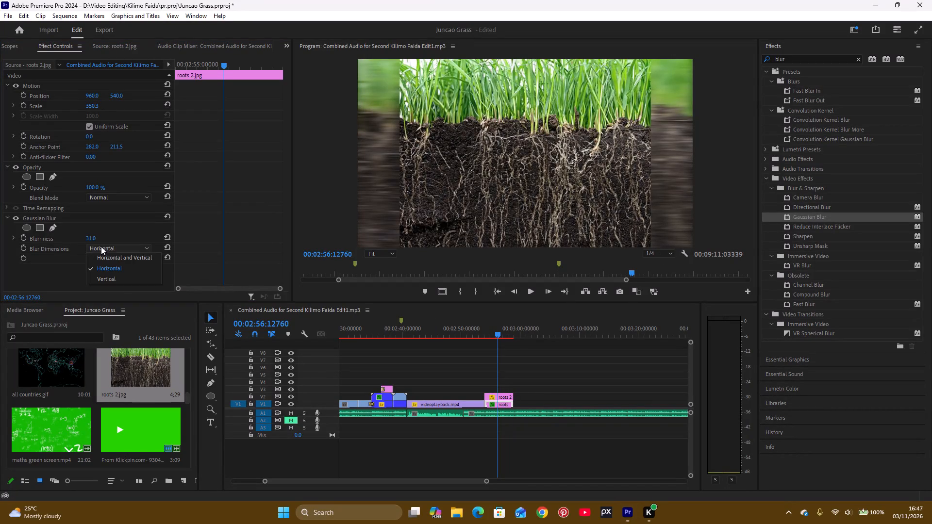
{"action": "left_click", "coordinate": [111, 278]}
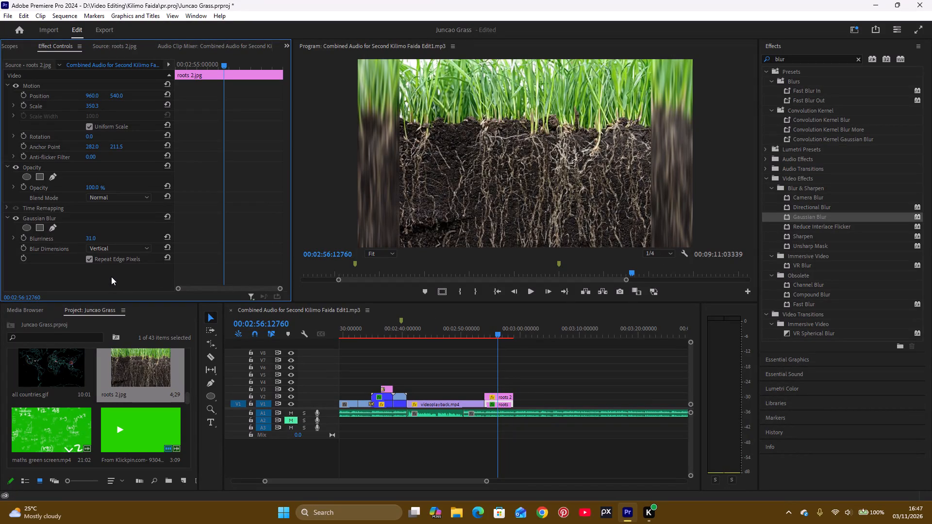
Play back from the end of the tall-grass footage through the roots clips and into the narration that follows.
{"action": "left_click", "coordinate": [481, 327]}
{"action": "key", "text": "space"}
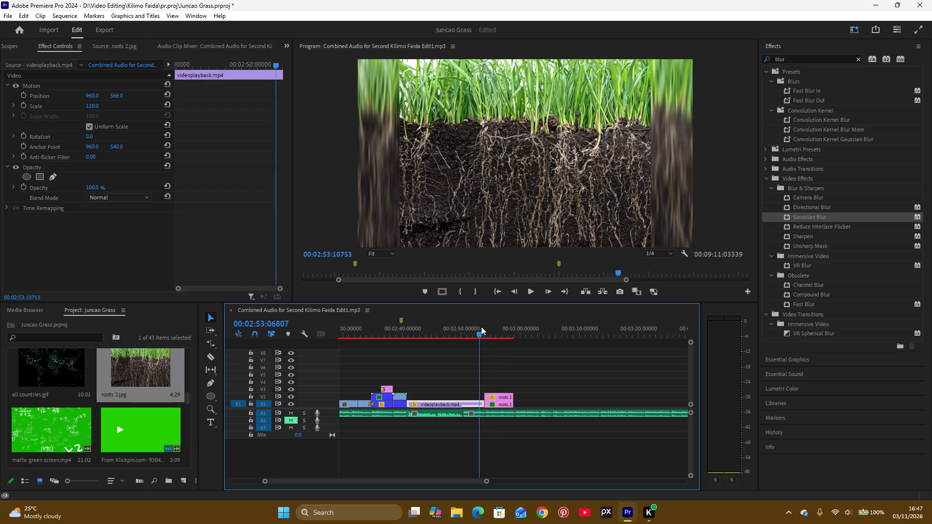
{"action": "key", "text": "space"}
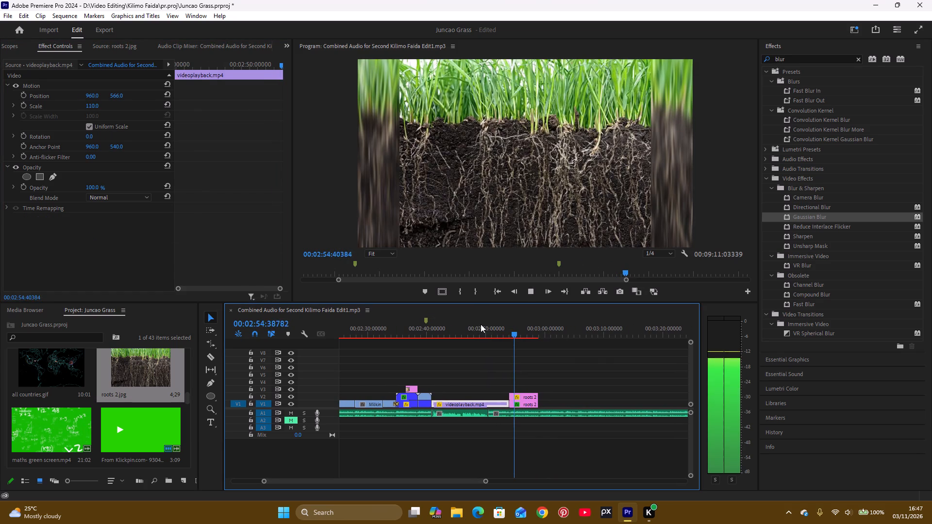
{"action": "key", "text": "space"}
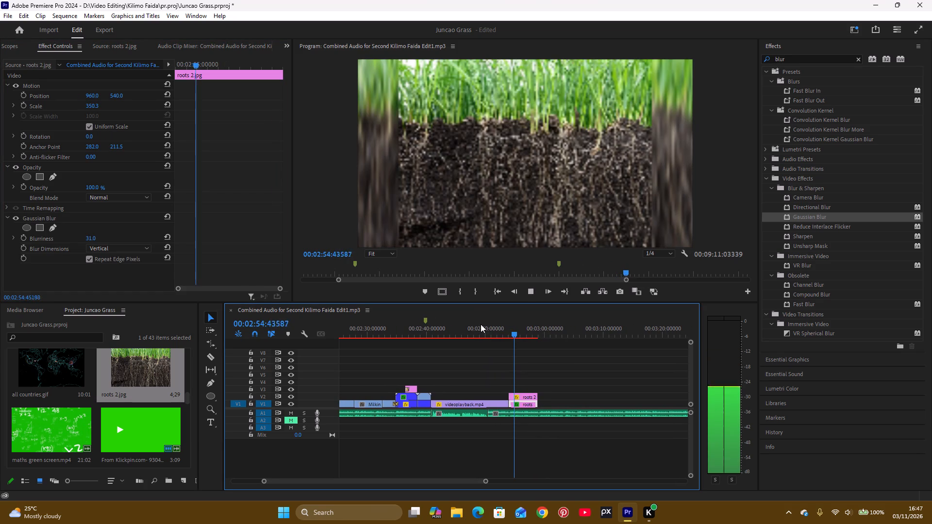
{"action": "key", "text": "space"}
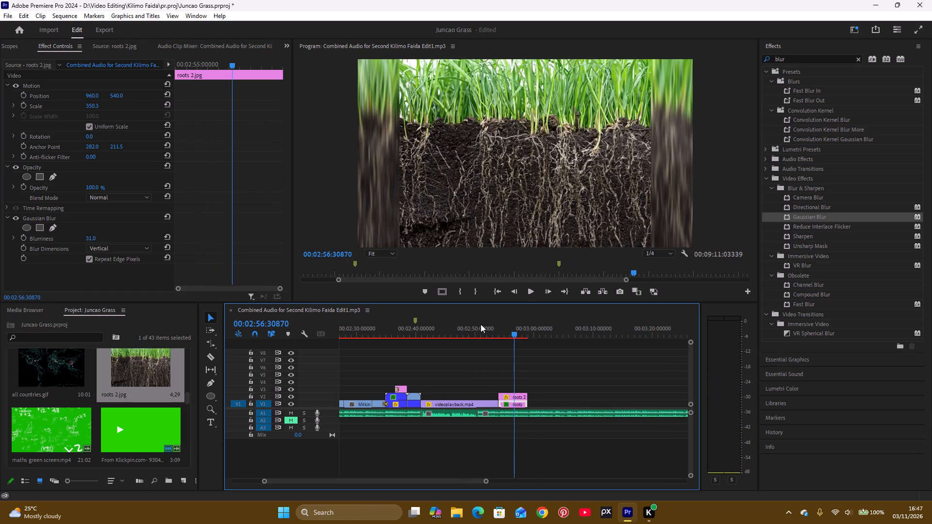
{"action": "key", "text": "space"}
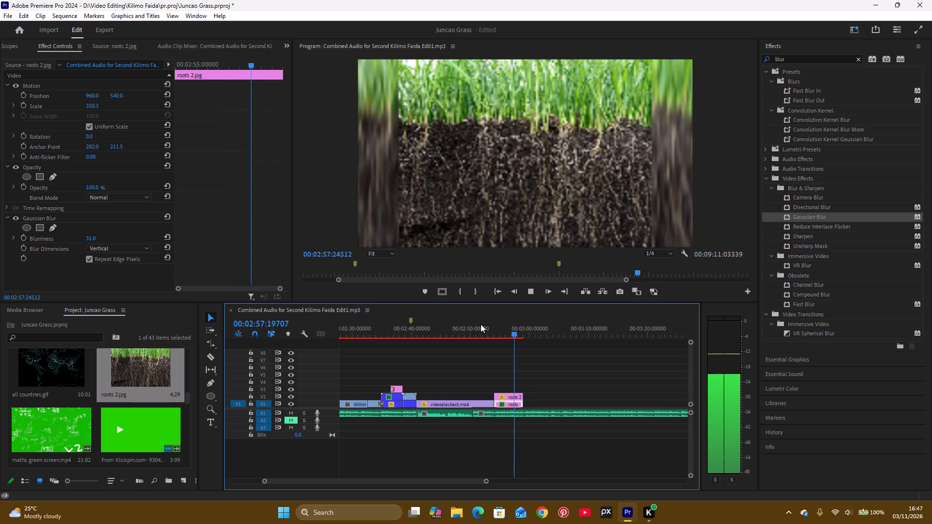
{"action": "key", "text": "space"}
{"action": "key", "text": "space"}
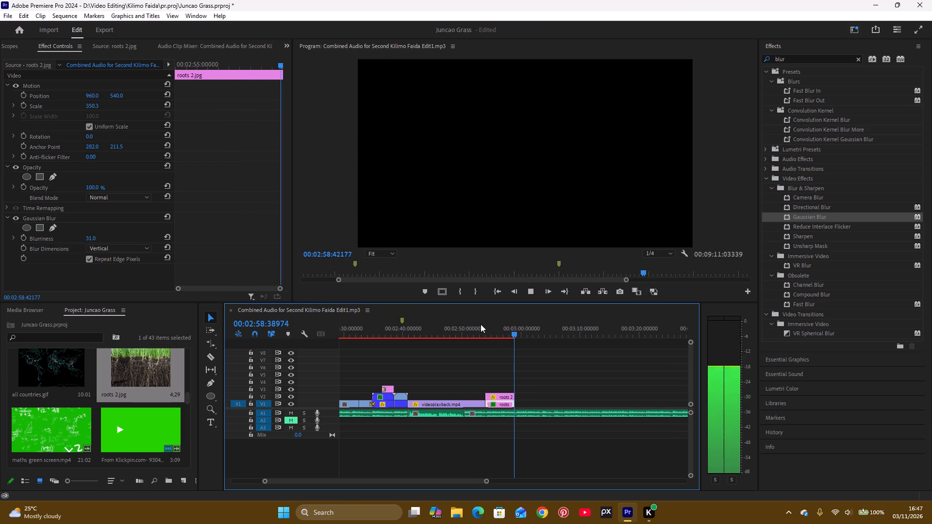
{"action": "key", "text": "space"}
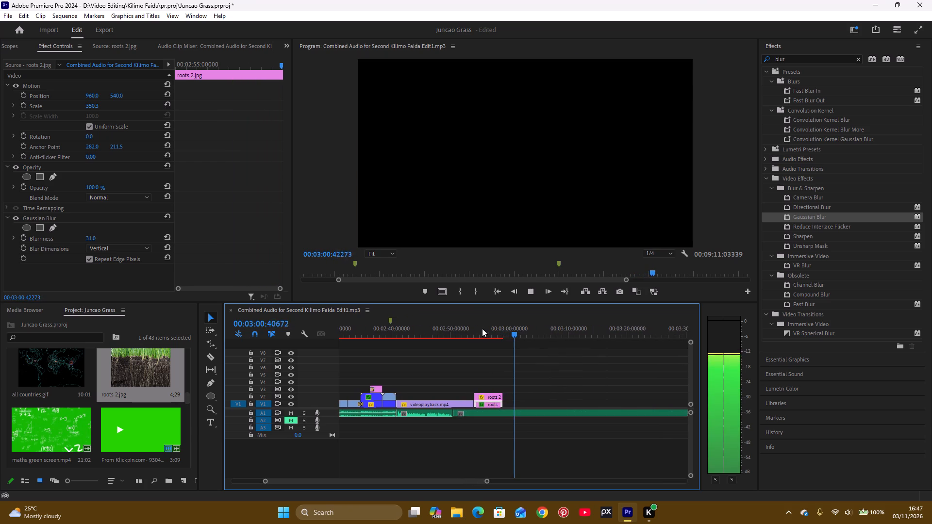
{"action": "key", "text": "space"}
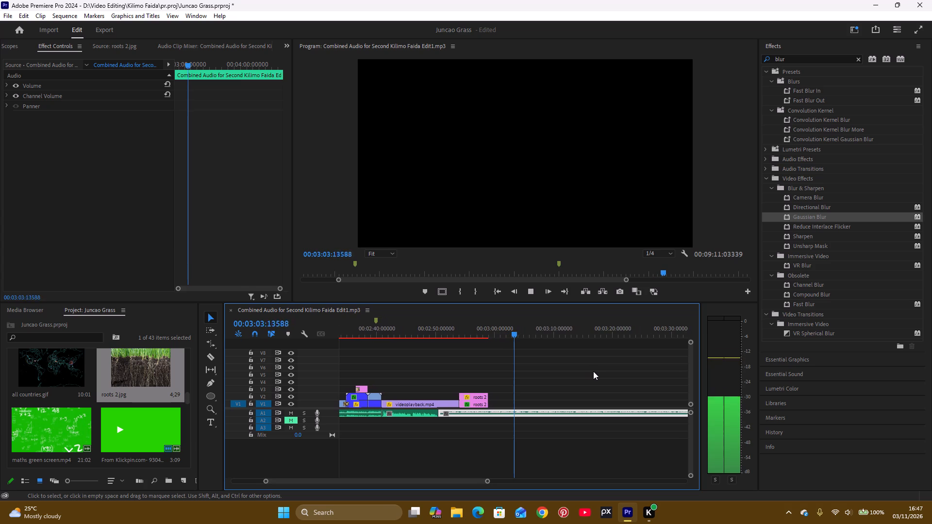
{"action": "key", "text": "space"}
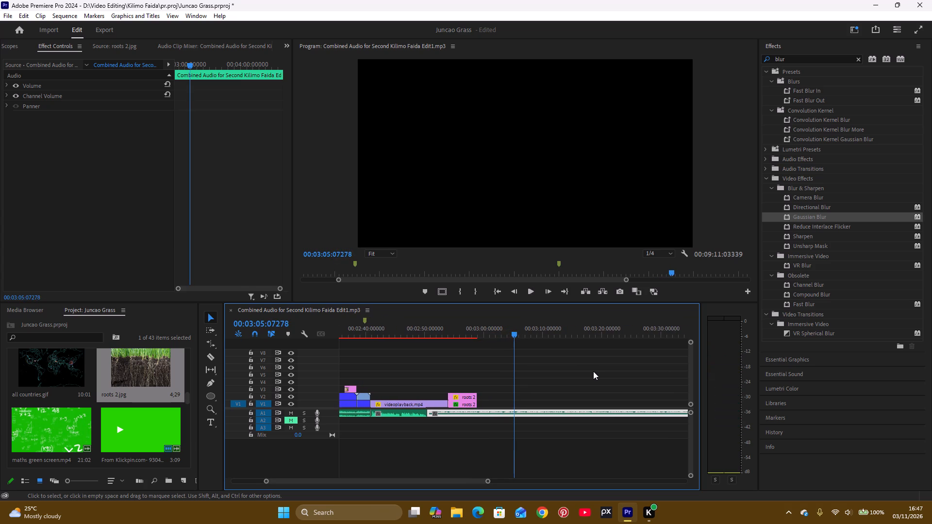
Replay the narration after the roots clips to examine what footage the empty section needs.
{"action": "left_click", "coordinate": [488, 329]}
{"action": "key", "text": "space"}
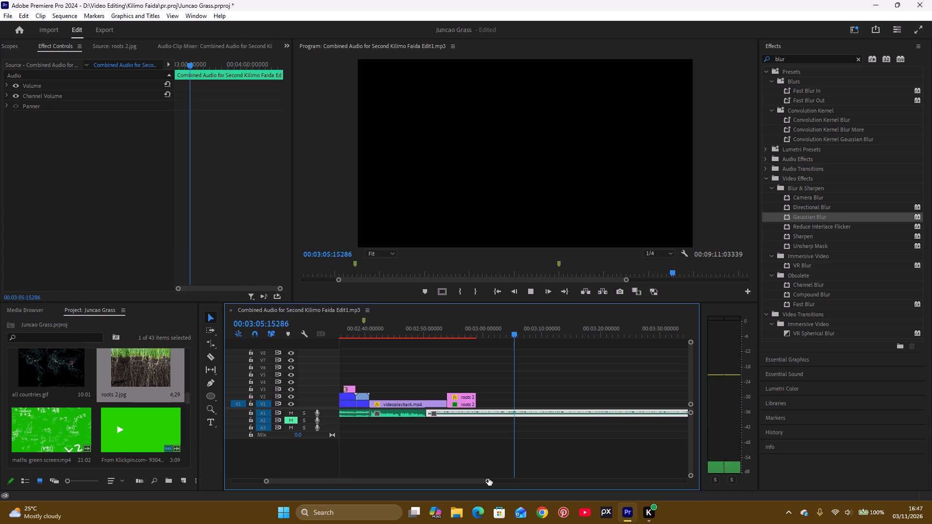
{"action": "key", "text": "space"}
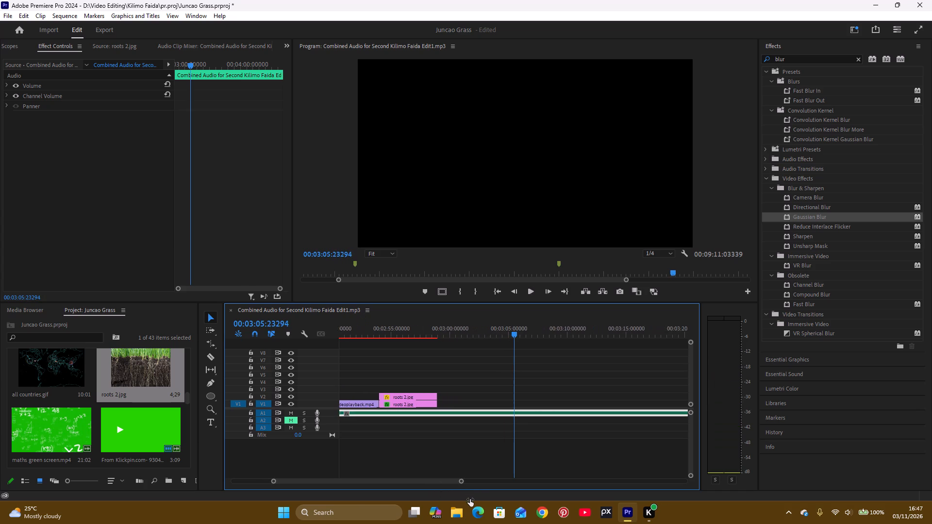
{"action": "key", "text": "space"}
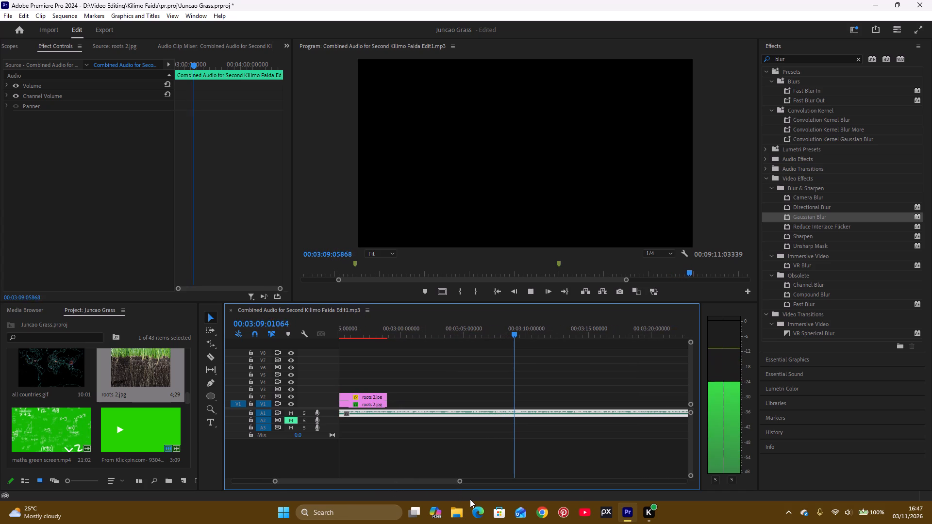
{"action": "key", "text": "space"}
{"action": "left_click", "coordinate": [479, 330]}
{"action": "key", "text": "space"}
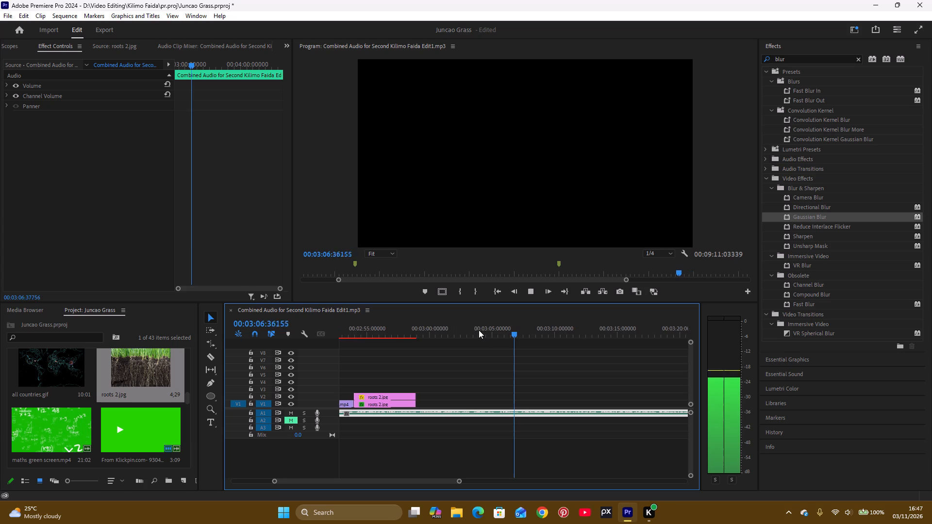
{"action": "key", "text": "space"}
{"action": "key", "text": "space"}
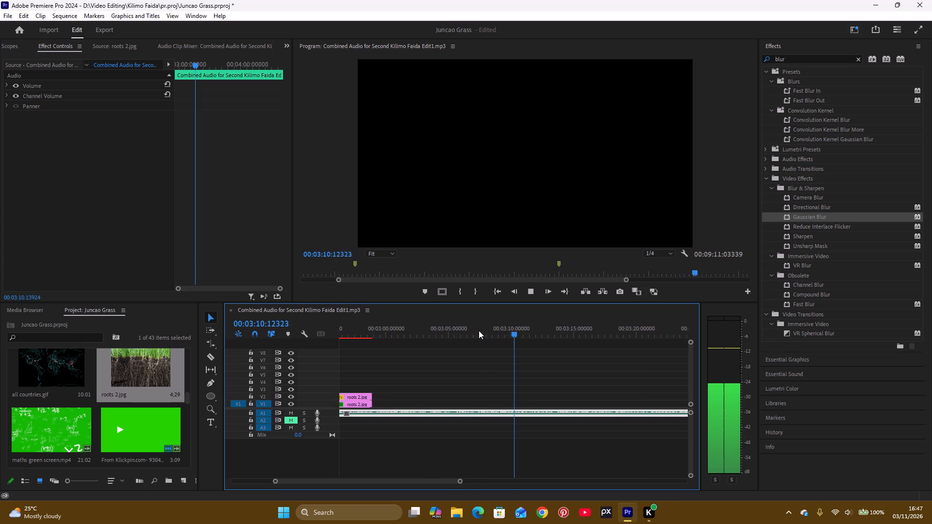
{"action": "key", "text": "space"}
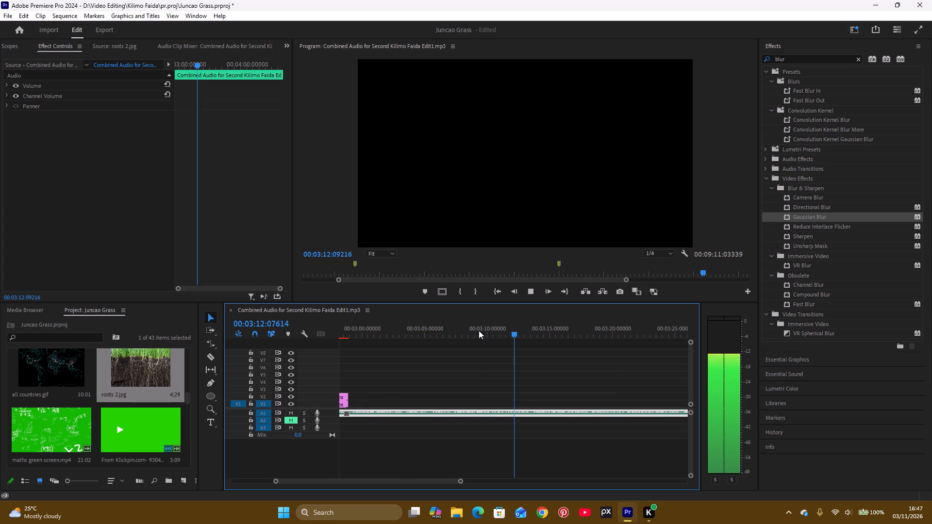
{"action": "left_click", "coordinate": [430, 327]}
{"action": "key", "text": "space"}
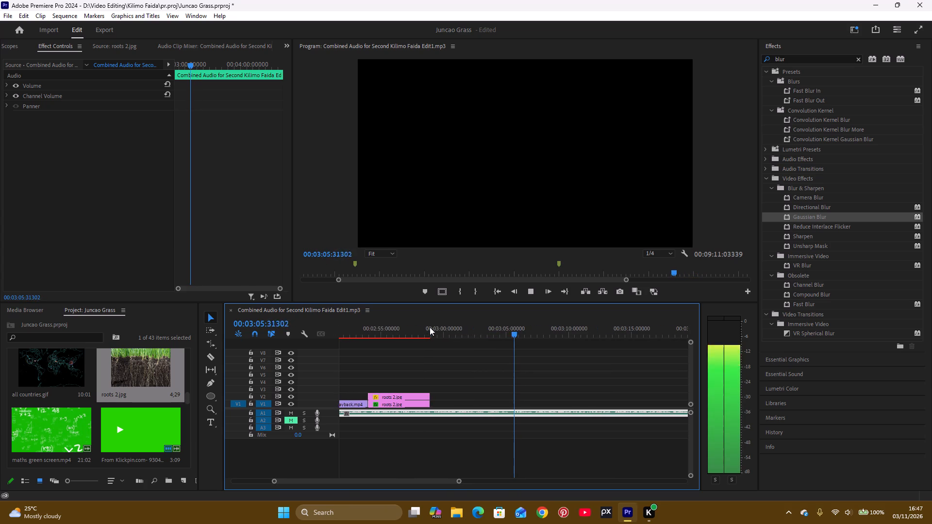
{"action": "key", "text": "space"}
{"action": "left_click", "coordinate": [430, 327]}
{"action": "key", "text": "space"}
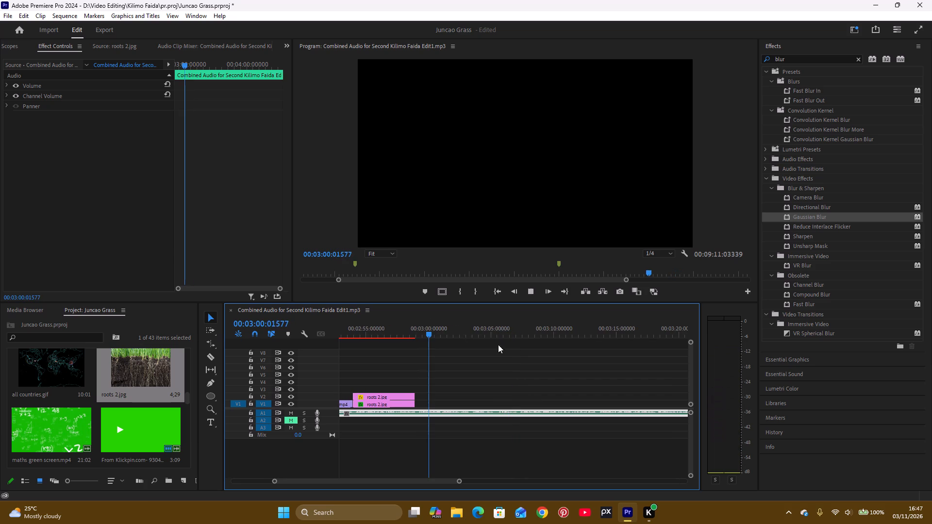
Expand the audio tracks to show the narration waveform just after the roots clips, and resume playback.
{"action": "left_click_drag", "start_coordinate": [459, 481], "coordinate": [452, 495]}
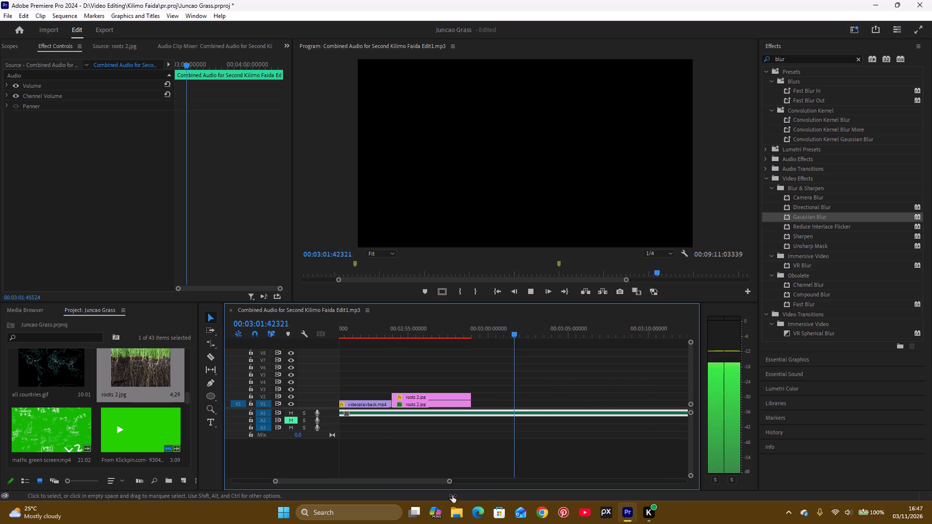
{"action": "left_click_drag", "start_coordinate": [452, 495], "coordinate": [440, 504]}
{"action": "key", "text": "space"}
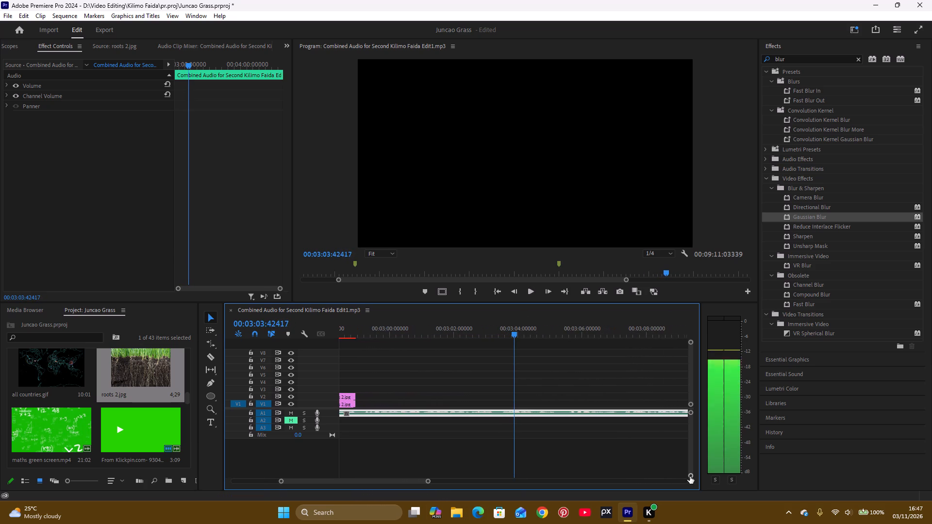
{"action": "left_click", "coordinate": [690, 475]}
{"action": "key", "text": "space"}
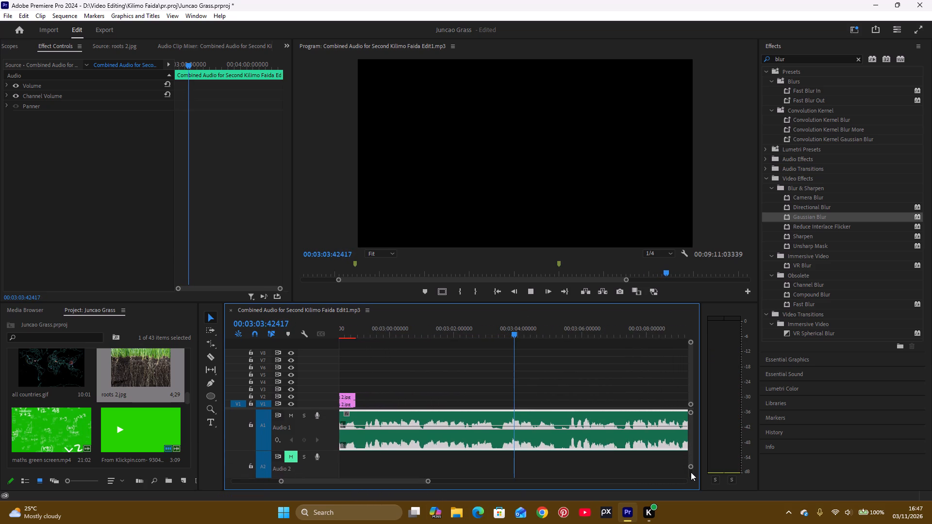
Stop playback in the empty section near 00:03:05 and browse the project media for footage that suits the narration there.
{"action": "key", "text": "space"}
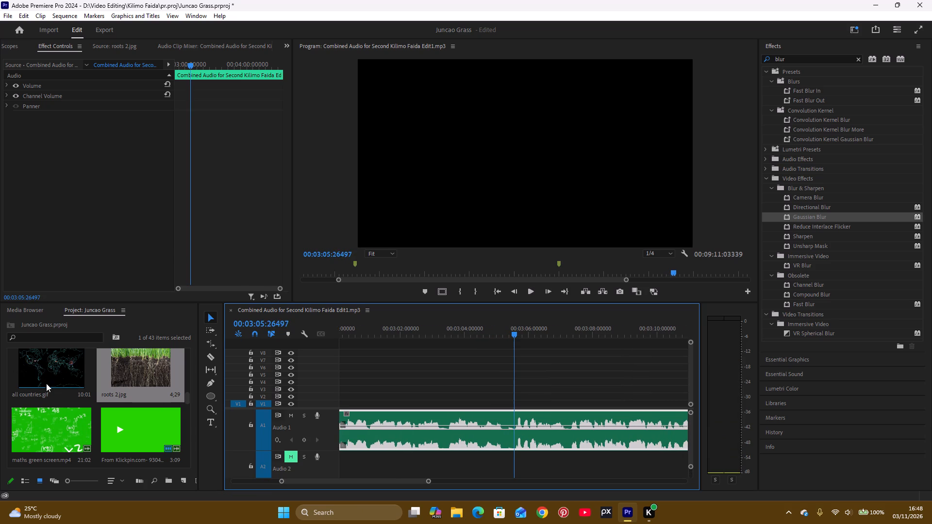
{"action": "scroll", "coordinate": [47, 382], "scroll_direction": "up", "scroll_amount": 2}
{"action": "scroll", "coordinate": [93, 394], "scroll_direction": "up", "scroll_amount": 2}
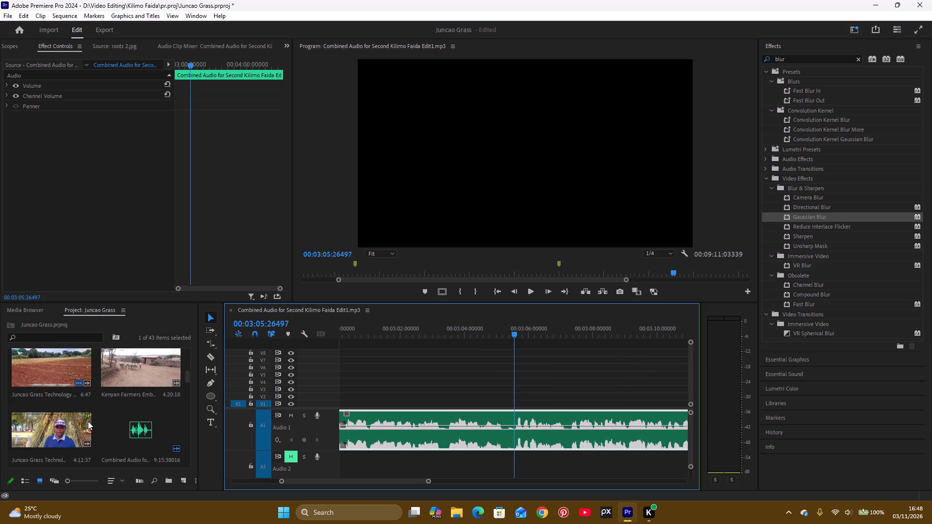
{"action": "scroll", "coordinate": [88, 421], "scroll_direction": "up", "scroll_amount": 3}
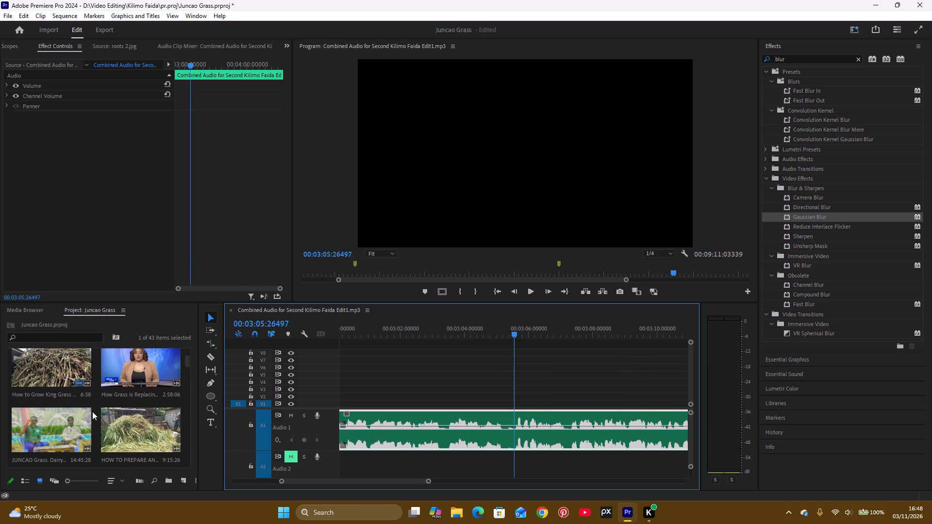
{"action": "scroll", "coordinate": [92, 411], "scroll_direction": "down", "scroll_amount": 1}
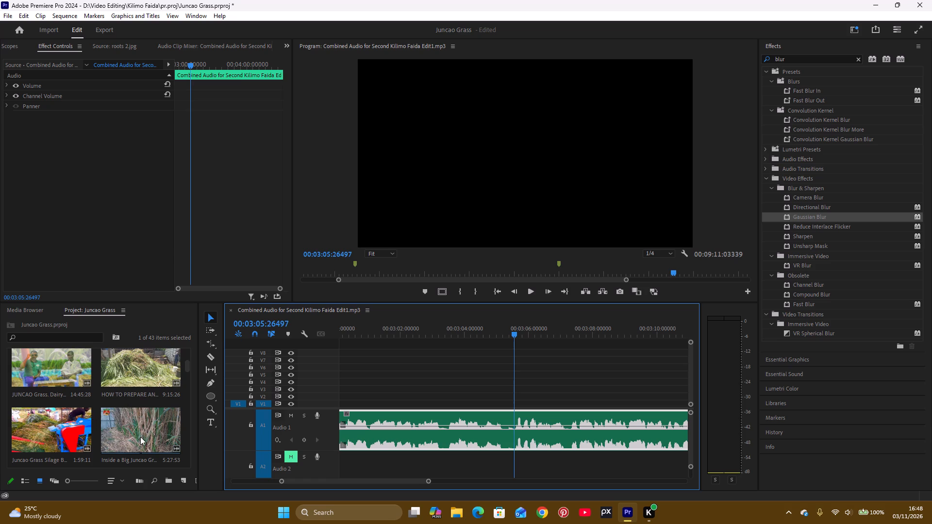
{"action": "scroll", "coordinate": [140, 437], "scroll_direction": "down", "scroll_amount": 1}
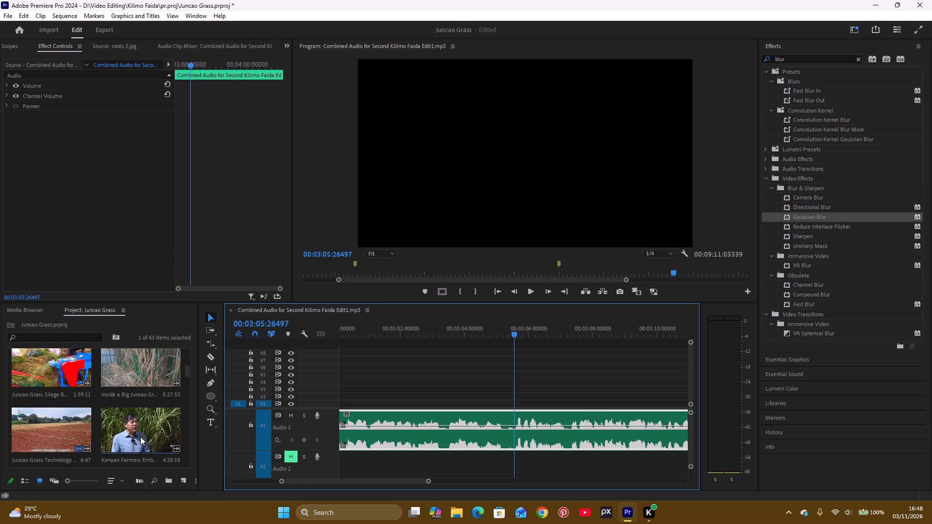
{"action": "scroll", "coordinate": [140, 437], "scroll_direction": "down", "scroll_amount": 1}
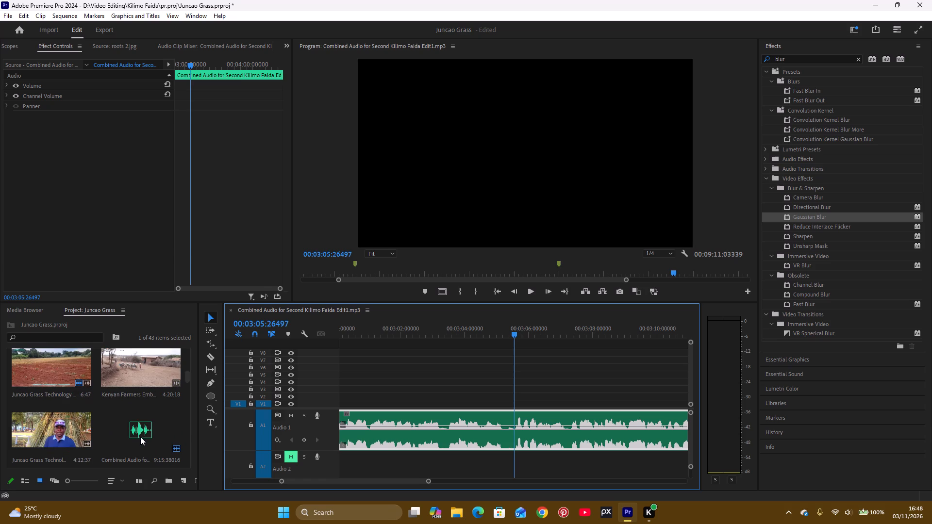
{"action": "scroll", "coordinate": [140, 437], "scroll_direction": "down", "scroll_amount": 1}
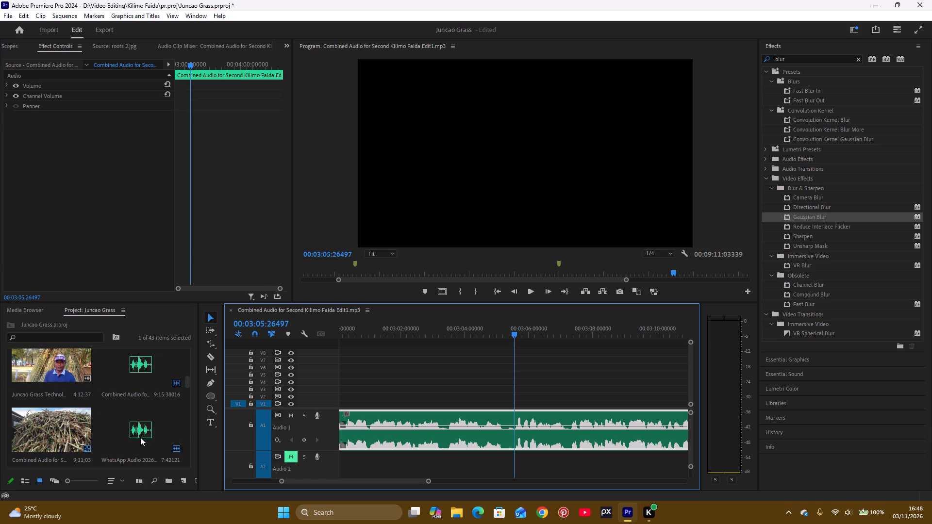
{"action": "scroll", "coordinate": [140, 437], "scroll_direction": "down", "scroll_amount": 2}
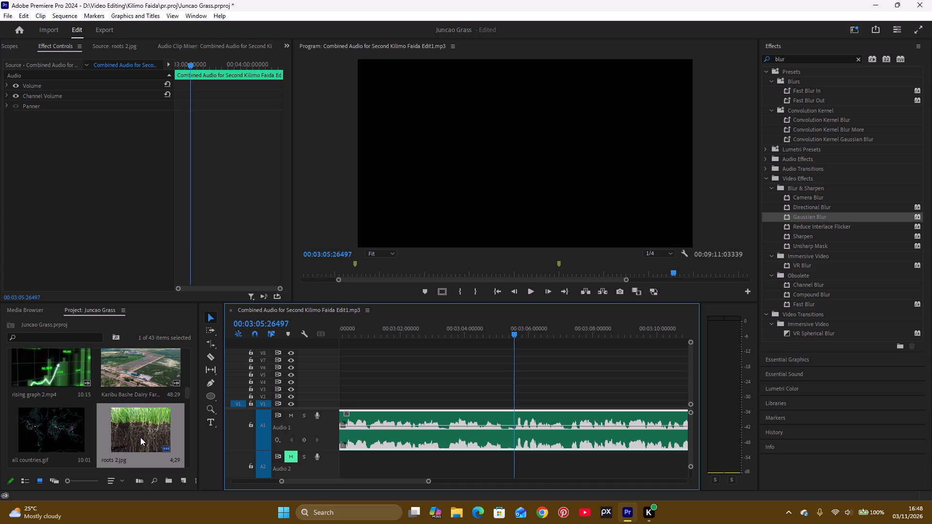
{"action": "scroll", "coordinate": [140, 437], "scroll_direction": "down", "scroll_amount": 1}
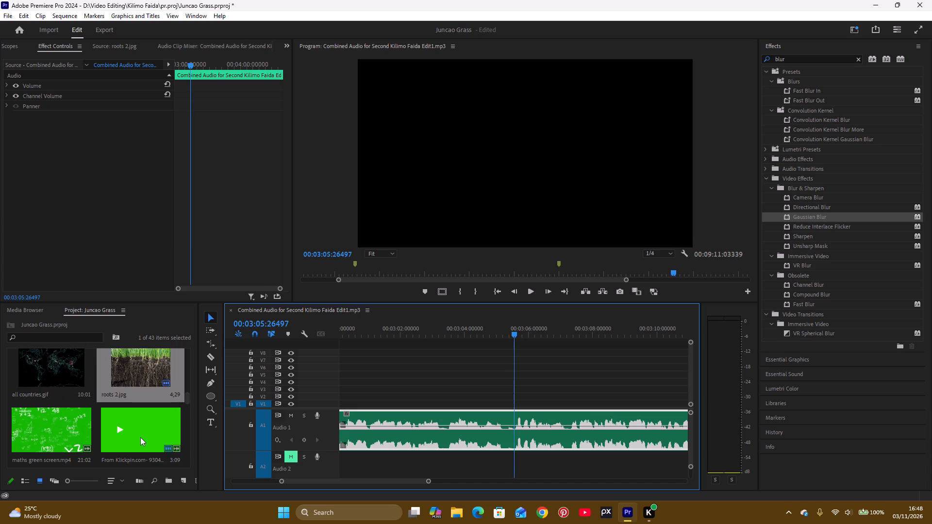
{"action": "scroll", "coordinate": [140, 437], "scroll_direction": "down", "scroll_amount": 3}
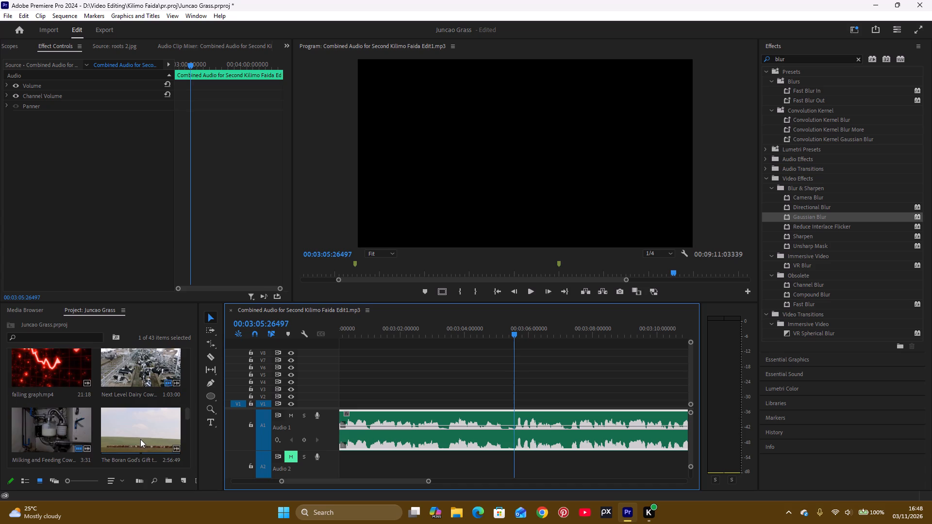
{"action": "scroll", "coordinate": [140, 439], "scroll_direction": "down", "scroll_amount": 3}
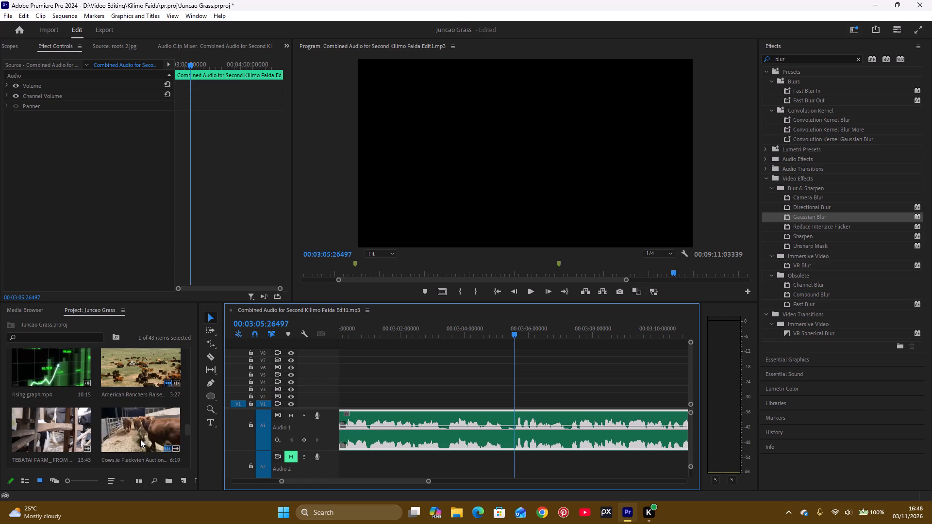
{"action": "scroll", "coordinate": [140, 439], "scroll_direction": "up", "scroll_amount": 1}
{"action": "scroll", "coordinate": [140, 439], "scroll_direction": "down", "scroll_amount": 1}
{"action": "scroll", "coordinate": [140, 439], "scroll_direction": "up", "scroll_amount": 1}
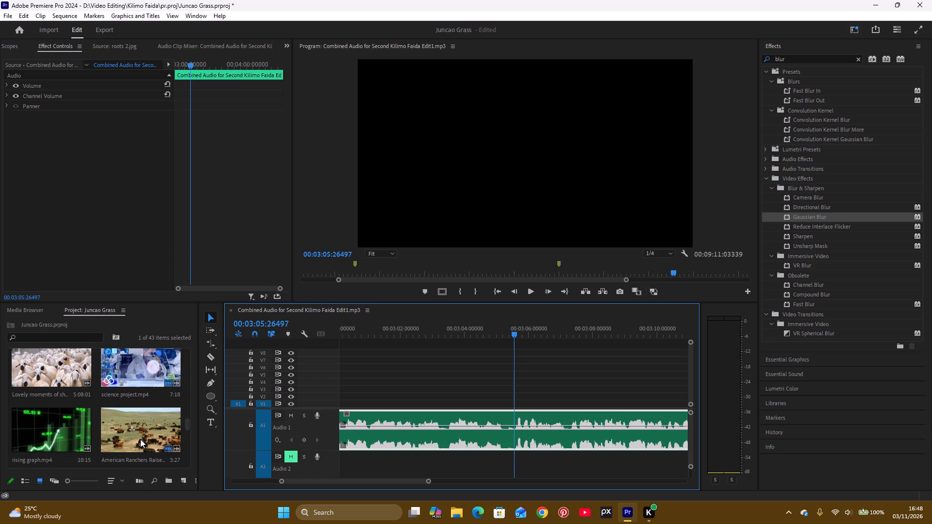
{"action": "scroll", "coordinate": [140, 439], "scroll_direction": "down", "scroll_amount": 2}
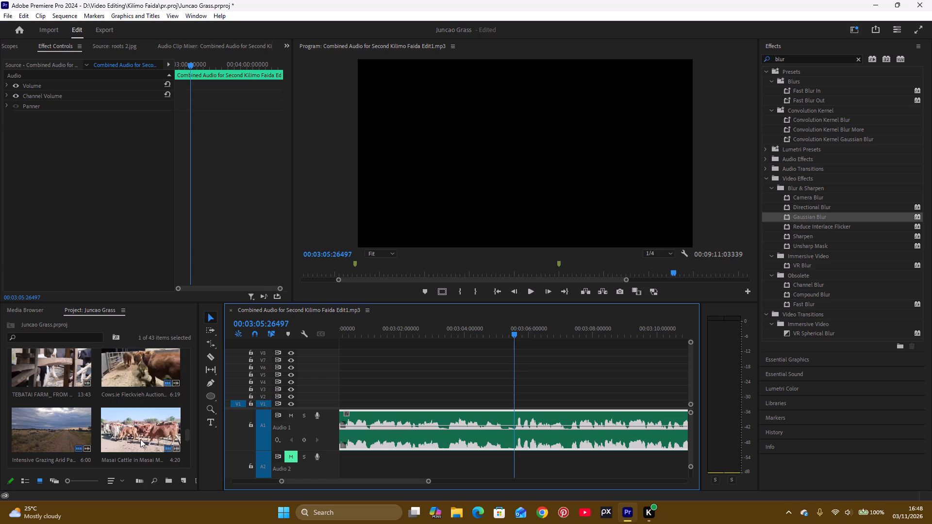
{"action": "scroll", "coordinate": [140, 439], "scroll_direction": "up", "scroll_amount": 10}
{"action": "scroll", "coordinate": [140, 439], "scroll_direction": "down", "scroll_amount": 1}
{"action": "scroll", "coordinate": [140, 439], "scroll_direction": "up", "scroll_amount": 9}
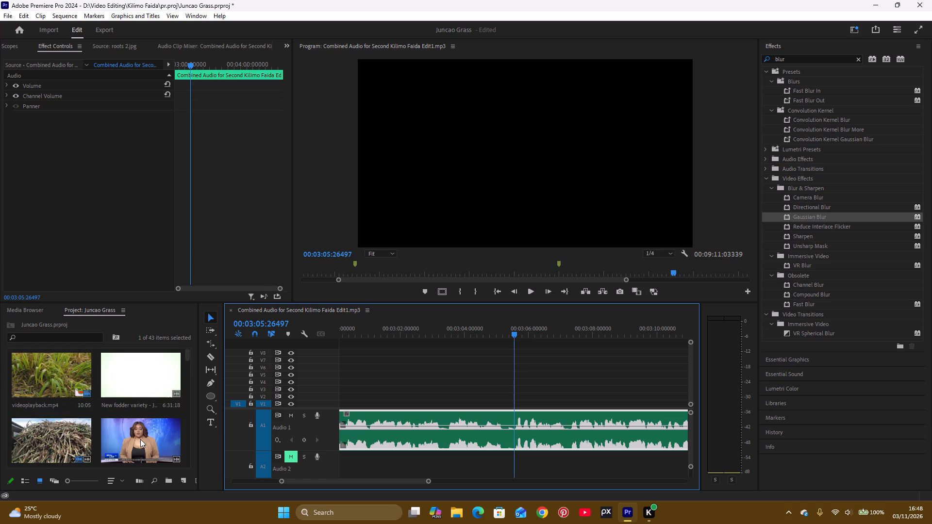
{"action": "scroll", "coordinate": [140, 439], "scroll_direction": "up", "scroll_amount": 6}
Open the New fodder variety - Juncao Grass clip as the source and scan its earlier part for usable footage.
{"action": "double_click", "coordinate": [152, 372]}
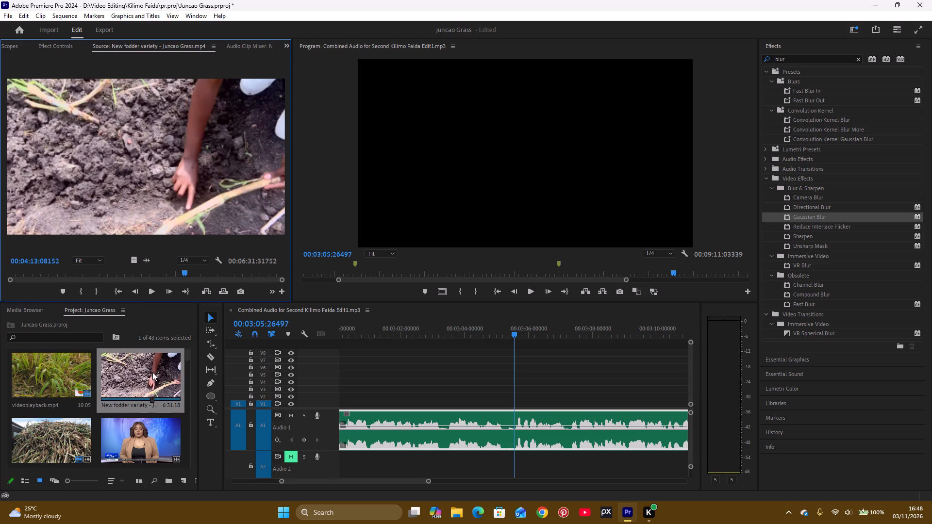
{"action": "left_click_drag", "start_coordinate": [124, 275], "coordinate": [102, 278]}
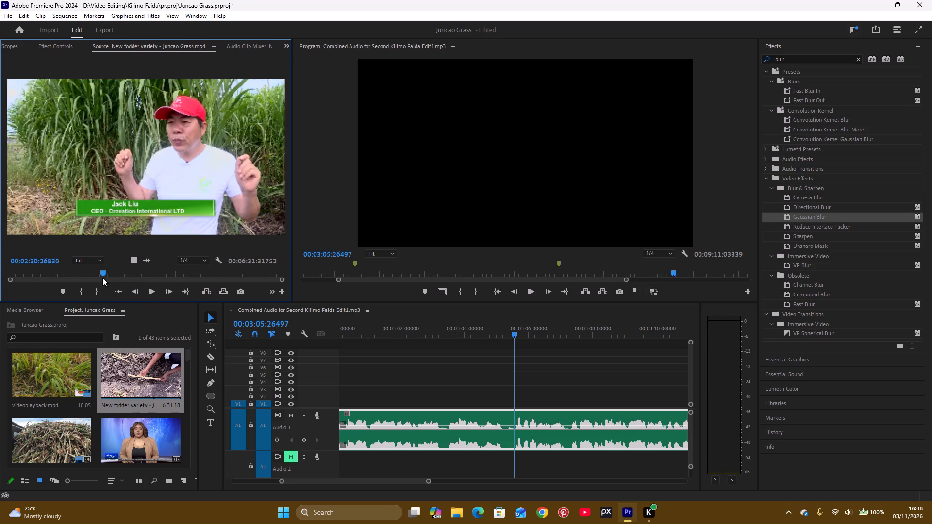
{"action": "left_click_drag", "start_coordinate": [102, 278], "coordinate": [31, 283]}
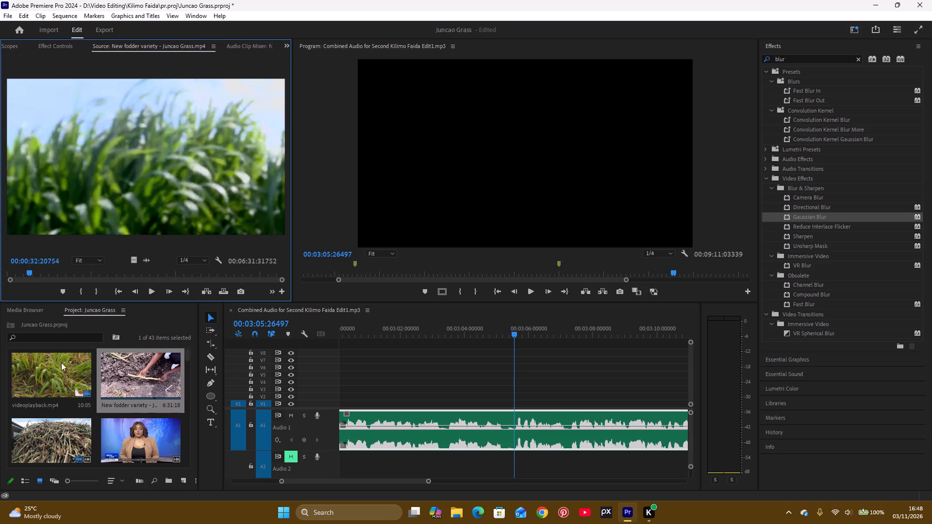
In the How to Grow King Grass source clip, mark the barefoot muddy-field planting shot from about 00:02:26 to 00:02:36.
{"action": "scroll", "coordinate": [142, 447], "scroll_direction": "down", "scroll_amount": 1}
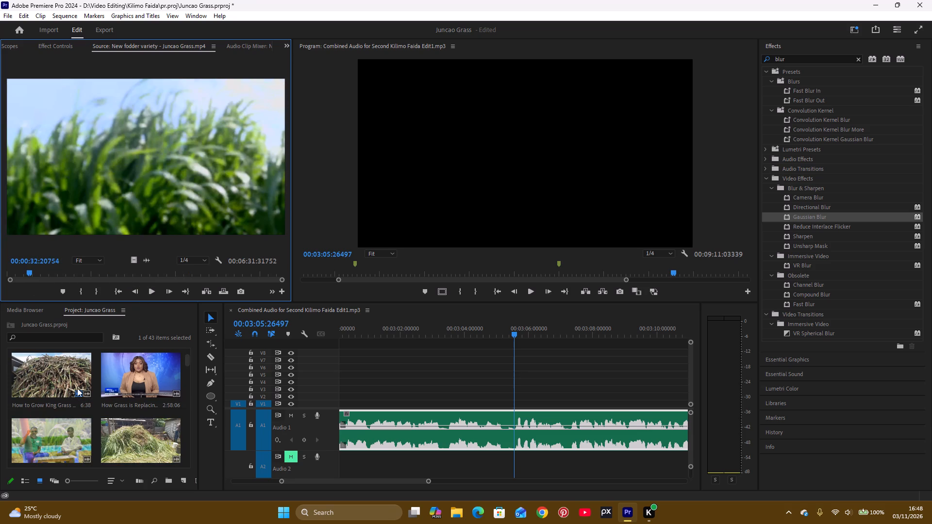
{"action": "left_click", "coordinate": [65, 381]}
{"action": "left_click", "coordinate": [65, 381]}
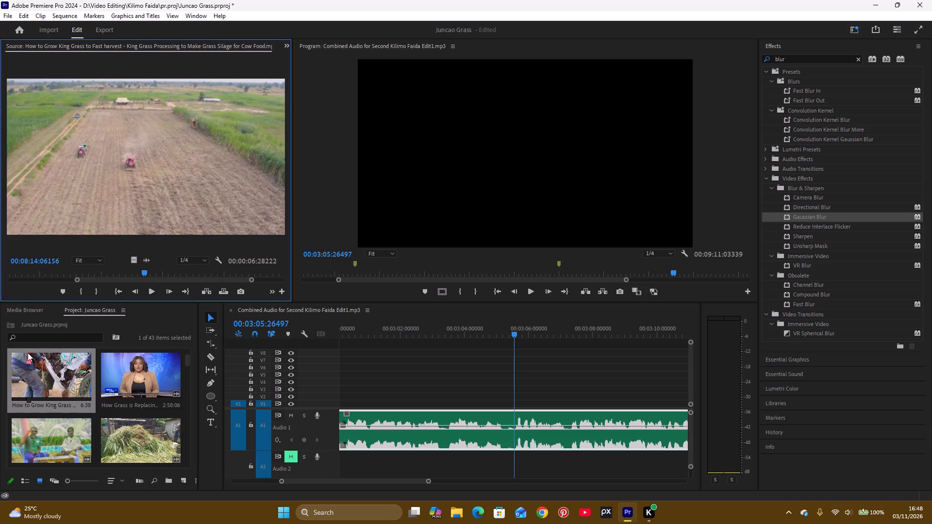
{"action": "left_click_drag", "start_coordinate": [74, 278], "coordinate": [74, 281]}
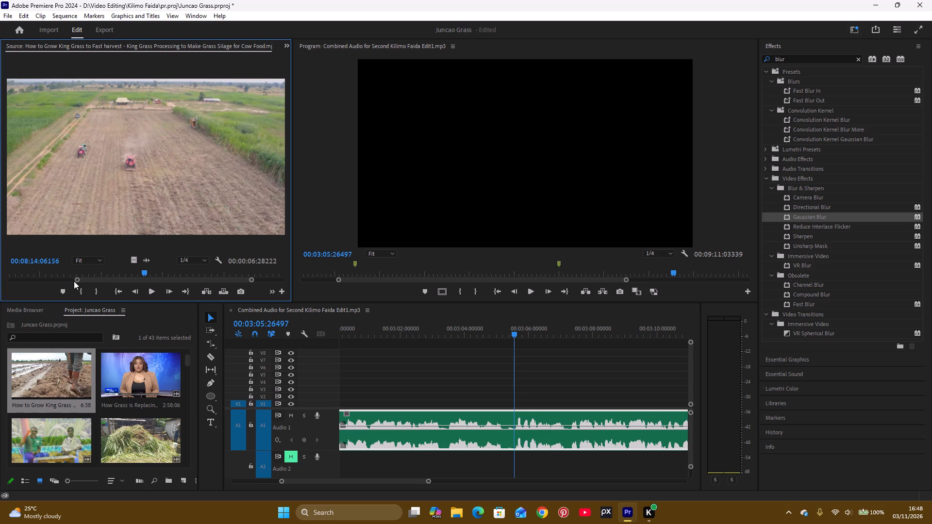
{"action": "left_click_drag", "start_coordinate": [74, 281], "coordinate": [56, 292]}
{"action": "left_click_drag", "start_coordinate": [63, 279], "coordinate": [56, 285]}
{"action": "left_click_drag", "start_coordinate": [56, 285], "coordinate": [0, 321]}
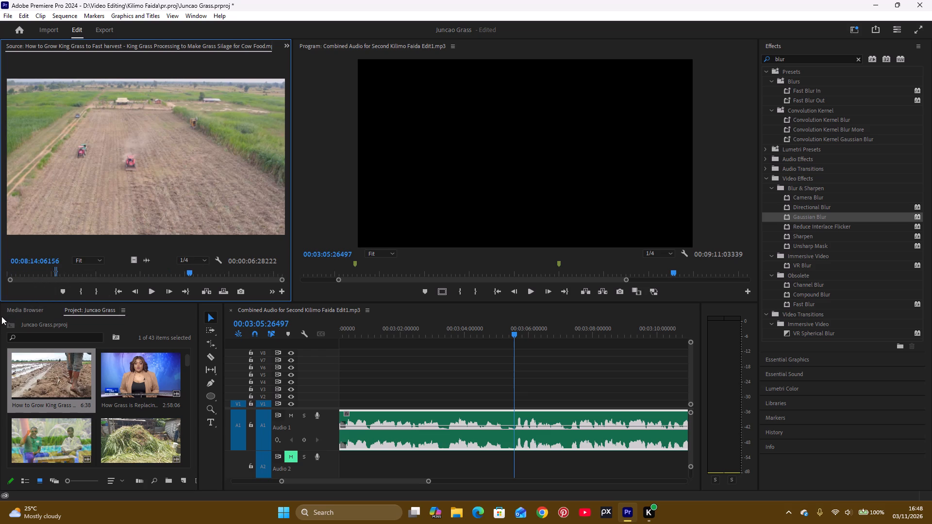
{"action": "left_click", "coordinate": [55, 273]}
{"action": "left_click", "coordinate": [61, 273]}
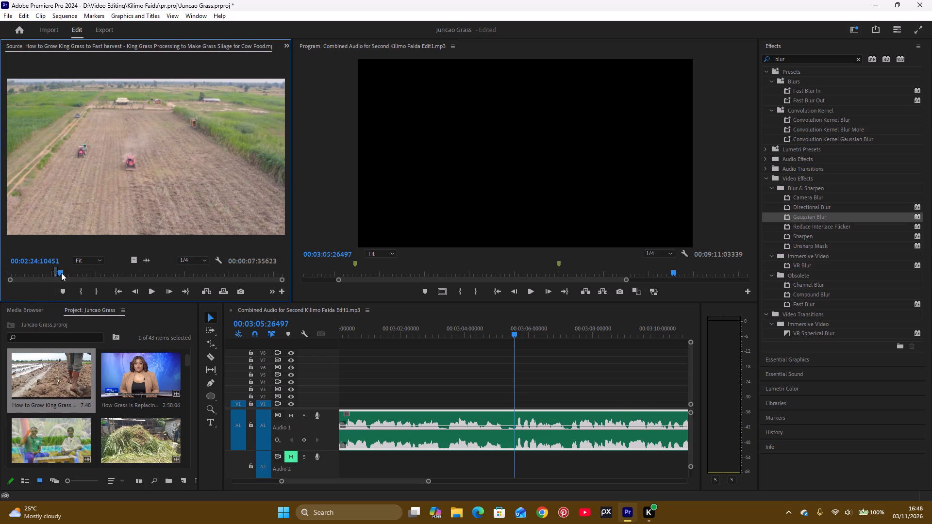
{"action": "left_click", "coordinate": [62, 273]}
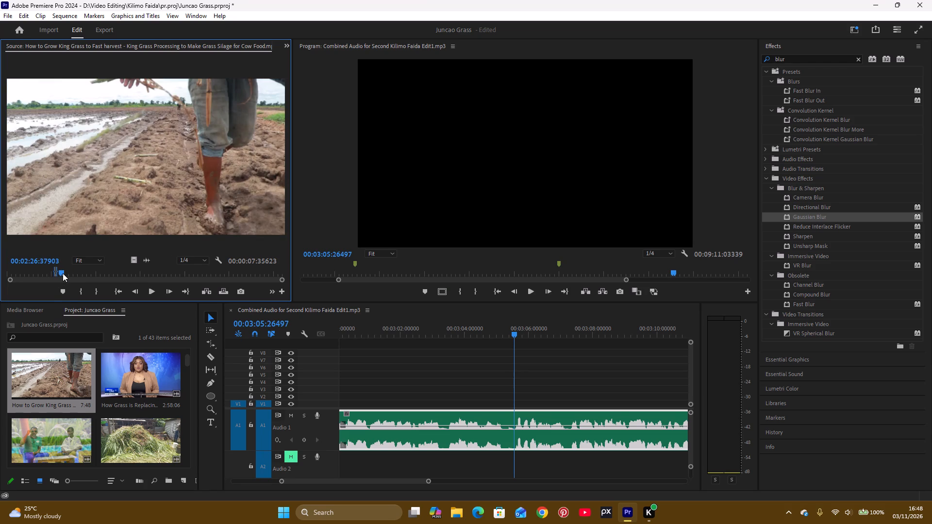
{"action": "left_click", "coordinate": [81, 291]}
{"action": "key", "text": "space"}
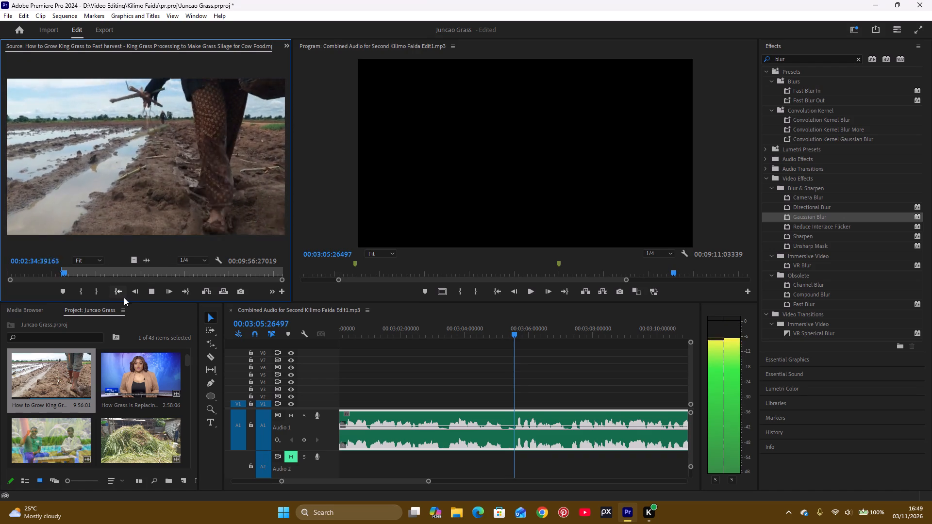
{"action": "key", "text": "space"}
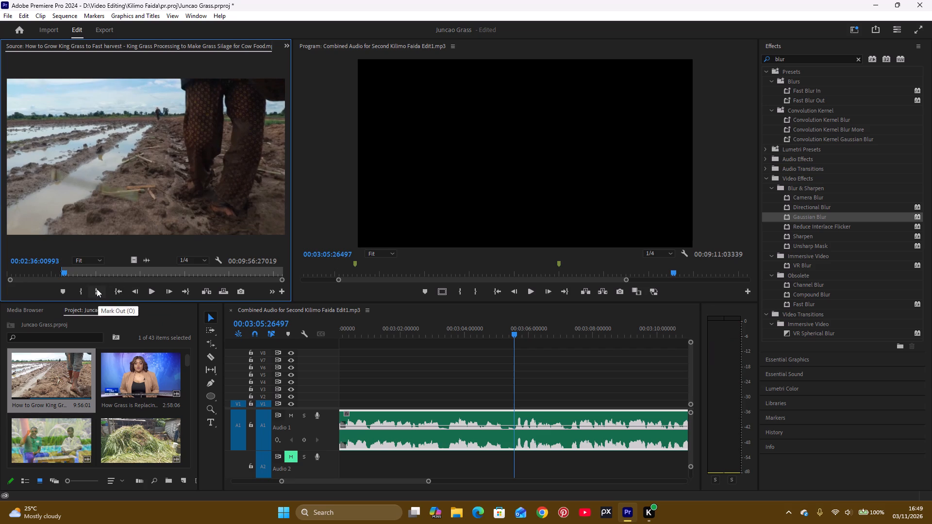
{"action": "left_click", "coordinate": [97, 289]}
Place only the video of the marked King Grass range on V1, starting at 00:03:05:26497.
{"action": "left_click_drag", "start_coordinate": [136, 261], "coordinate": [512, 395]}
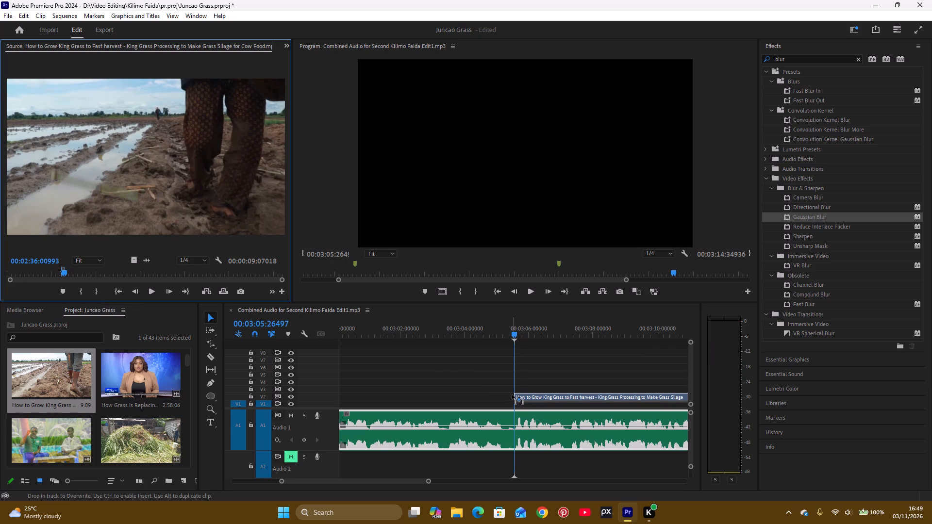
{"action": "left_click_drag", "start_coordinate": [512, 395], "coordinate": [512, 403]}
Play back the new planting clip and the narration after it to examine what footage should follow.
{"action": "key", "text": "space"}
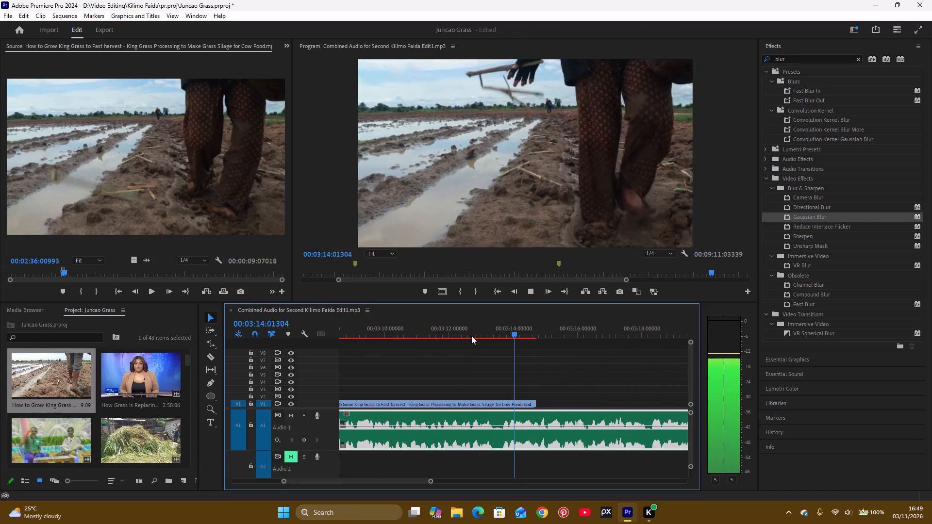
{"action": "key", "text": "space"}
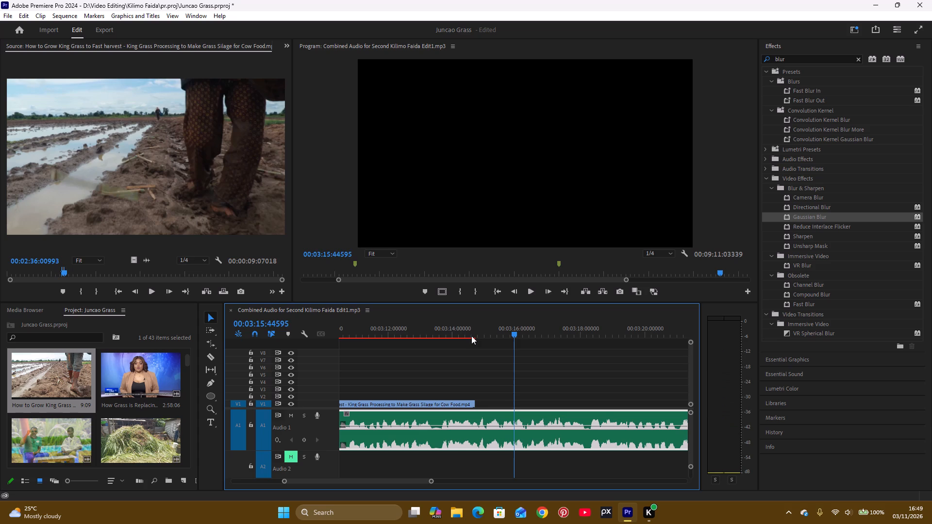
{"action": "left_click", "coordinate": [478, 332]}
{"action": "key", "text": "space"}
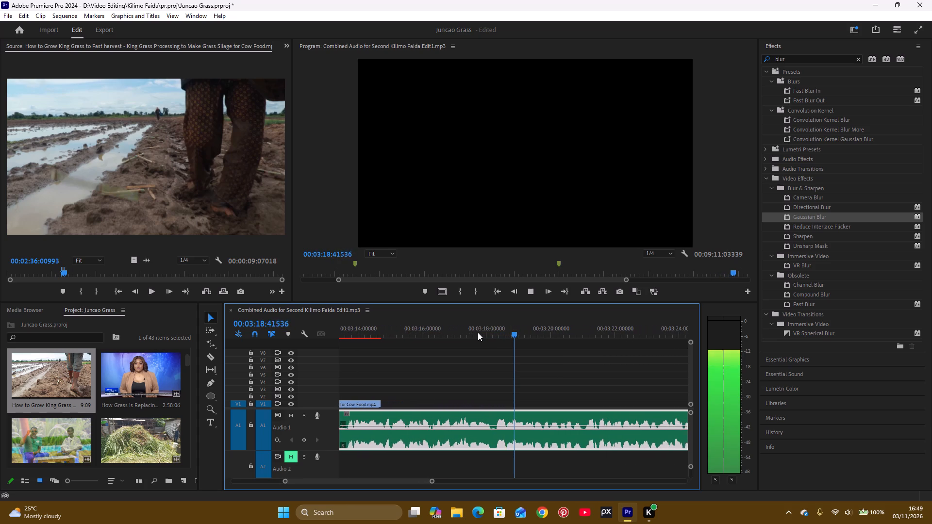
{"action": "key", "text": "space"}
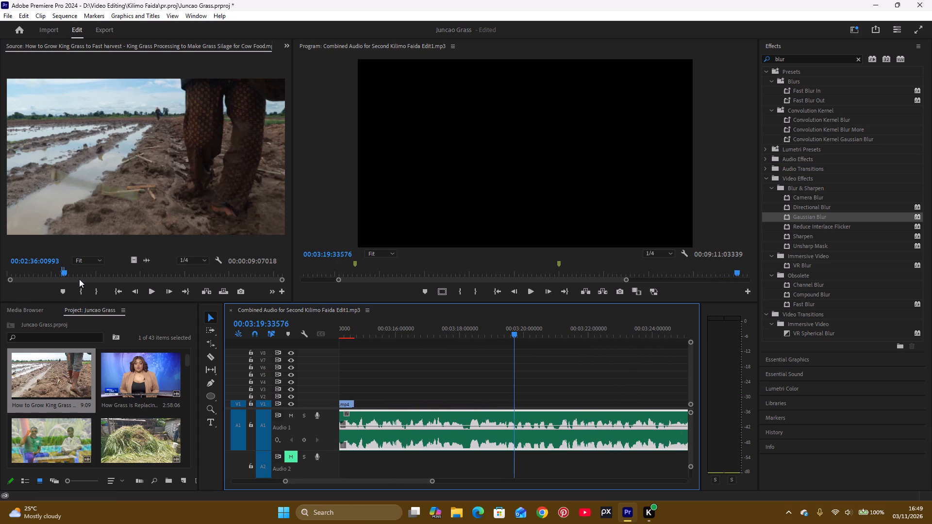
In the How to Grow King Grass source clip, mark the close-up of hands planting stems from about 00:02:46 to 00:02:55.
{"action": "left_click_drag", "start_coordinate": [64, 272], "coordinate": [68, 275]}
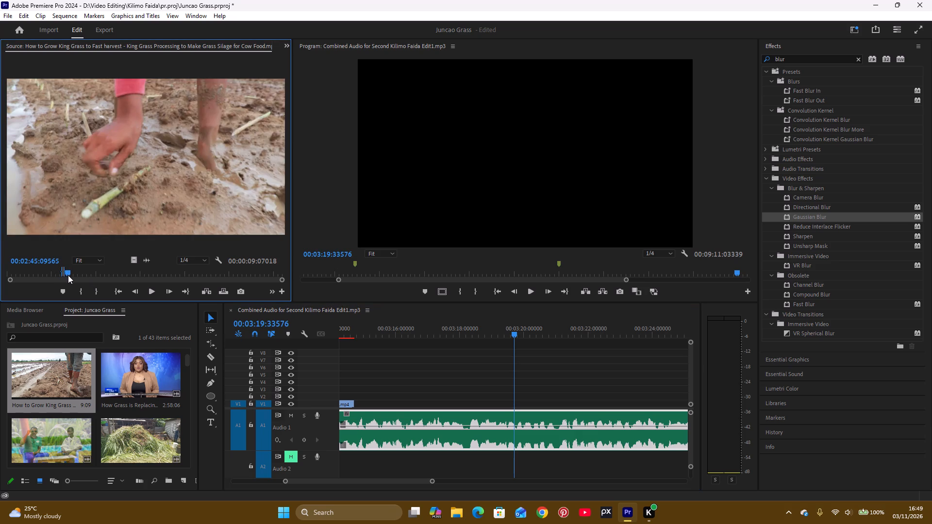
{"action": "left_click_drag", "start_coordinate": [68, 275], "coordinate": [68, 275]}
{"action": "left_click", "coordinate": [80, 288]}
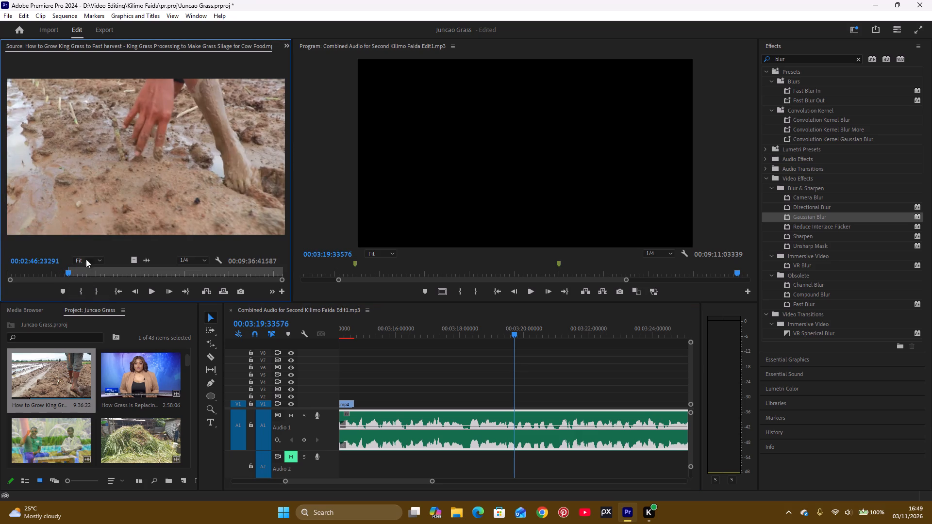
{"action": "key", "text": "space"}
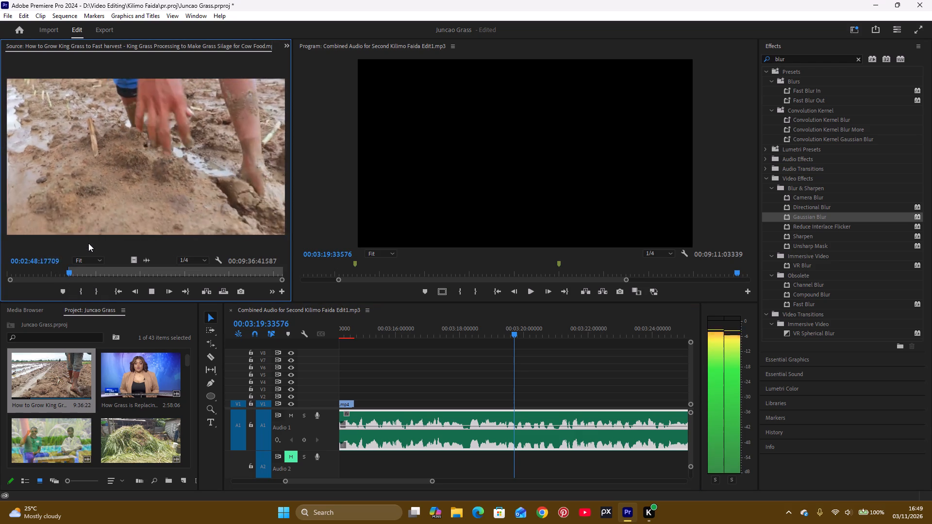
{"action": "key", "text": "space"}
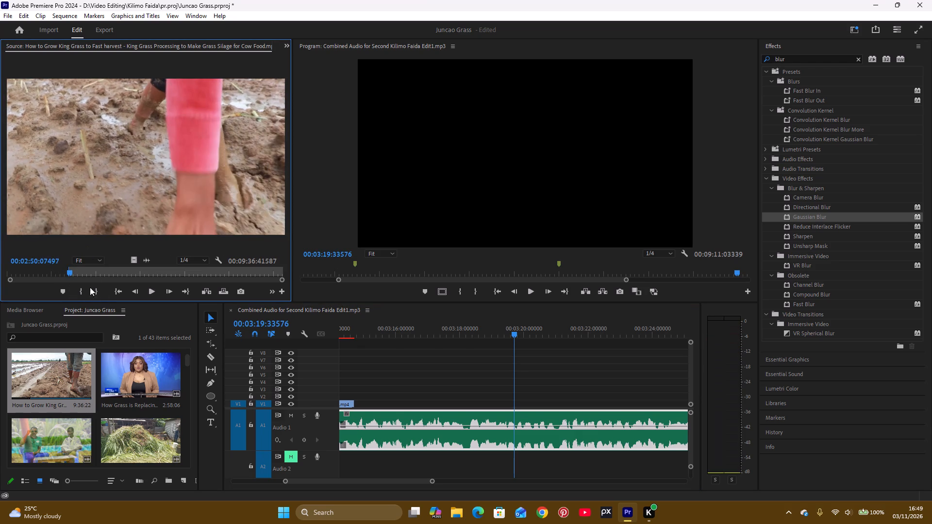
{"action": "key", "text": "space"}
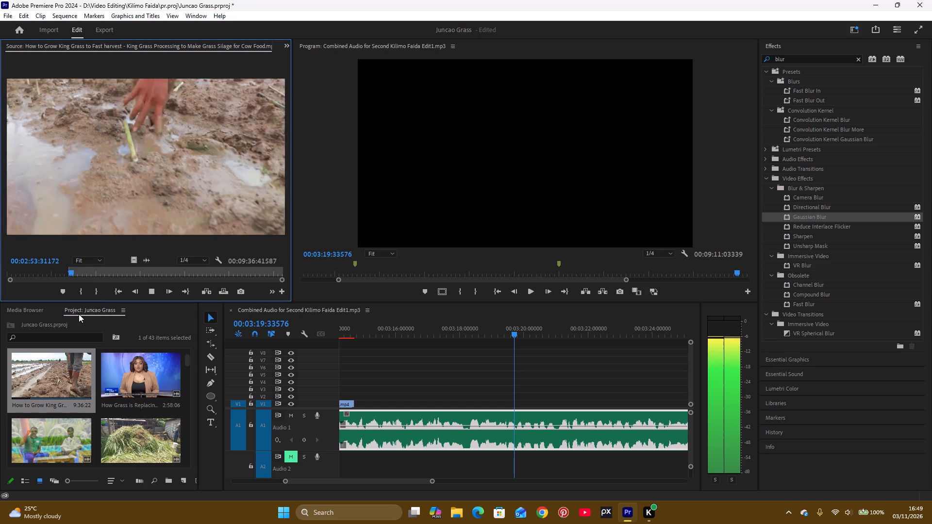
{"action": "key", "text": "space"}
{"action": "key", "text": "space"}
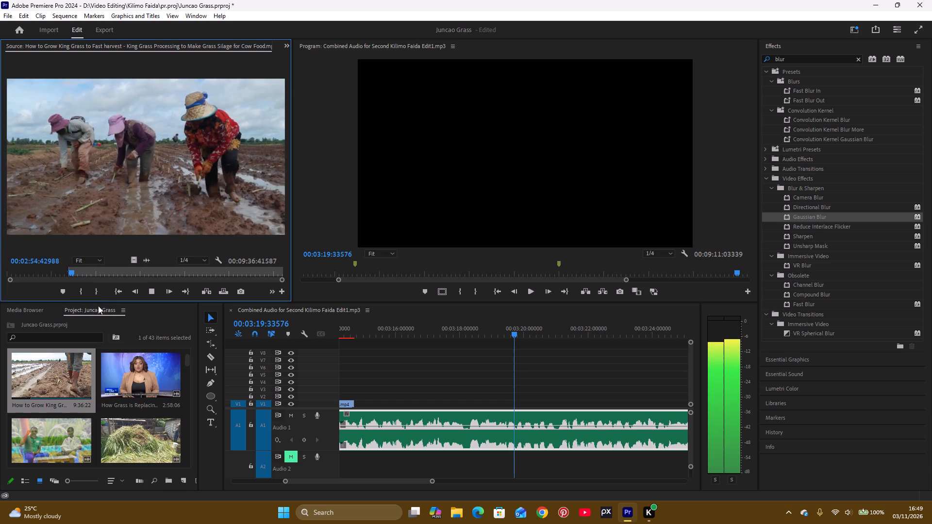
{"action": "left_click", "coordinate": [98, 293]}
{"action": "key", "text": "space"}
Place only the video of the marked hand-planting range on V1, directly after the barefoot muddy-field clip, at about 00:03:14.
{"action": "left_click_drag", "start_coordinate": [134, 263], "coordinate": [515, 367]}
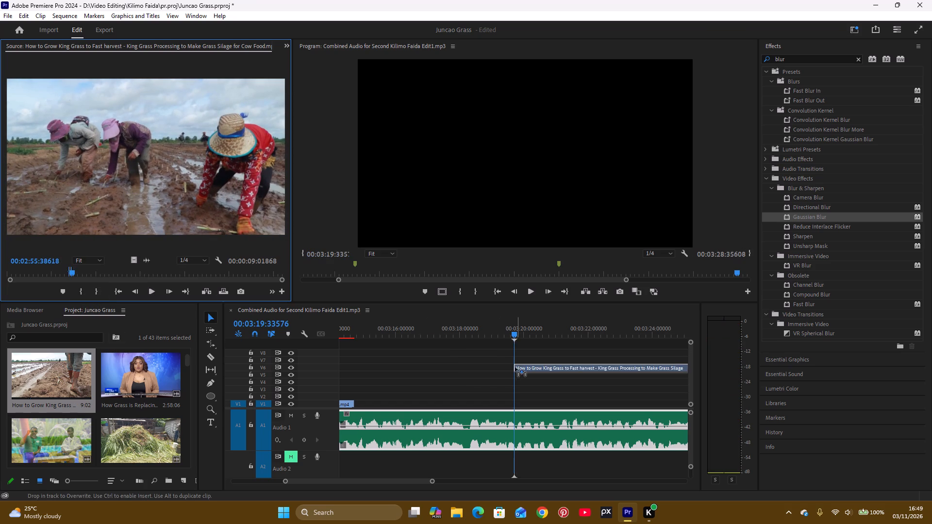
{"action": "left_click_drag", "start_coordinate": [515, 367], "coordinate": [356, 408]}
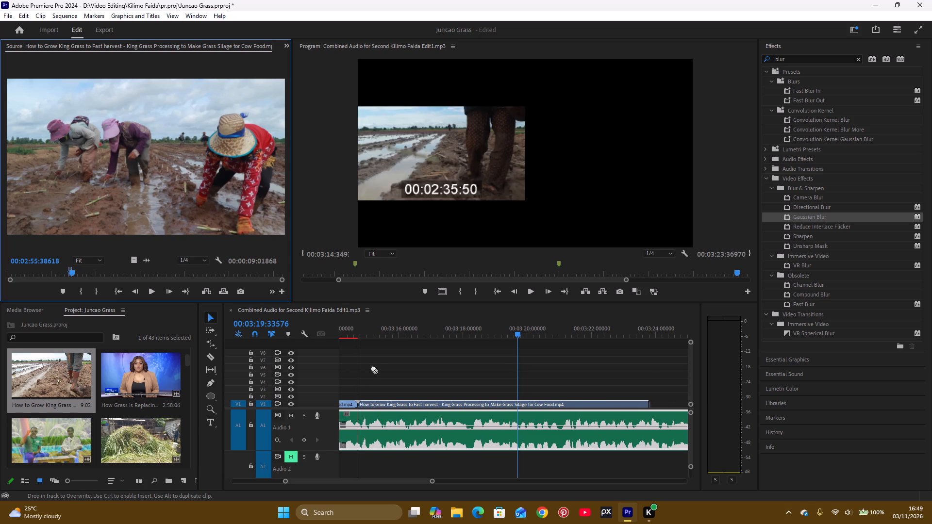
Play back the cut between the muddy-field clip and the hand-planting clip to judge how it flows.
{"action": "left_click", "coordinate": [362, 333]}
{"action": "key", "text": "space"}
{"action": "key", "text": "space"}
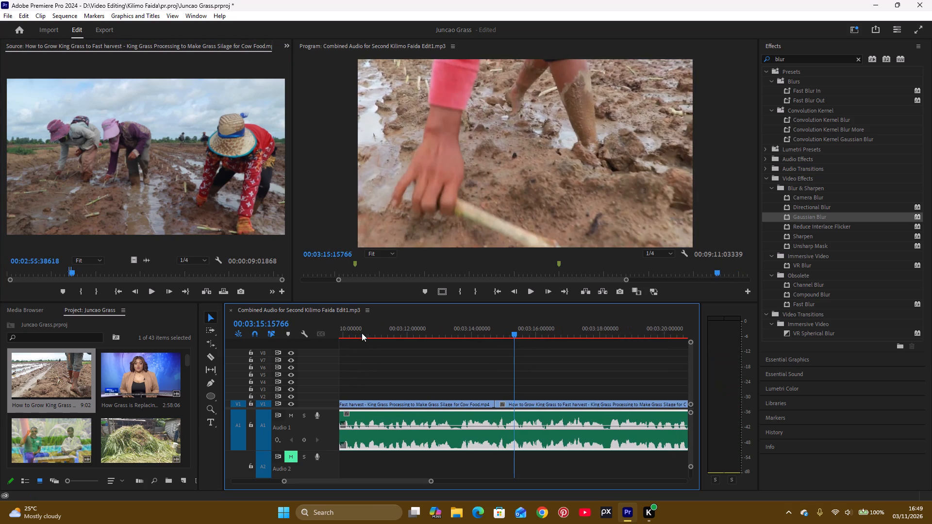
{"action": "left_click", "coordinate": [499, 327]}
{"action": "key", "text": "space"}
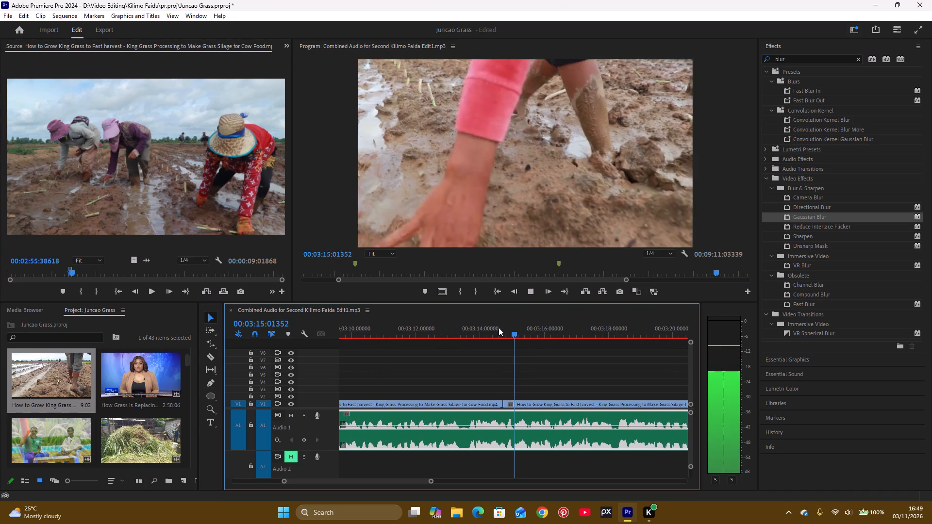
{"action": "key", "text": "space"}
{"action": "left_click", "coordinate": [479, 327]}
{"action": "key", "text": "space"}
{"action": "key", "text": "space"}
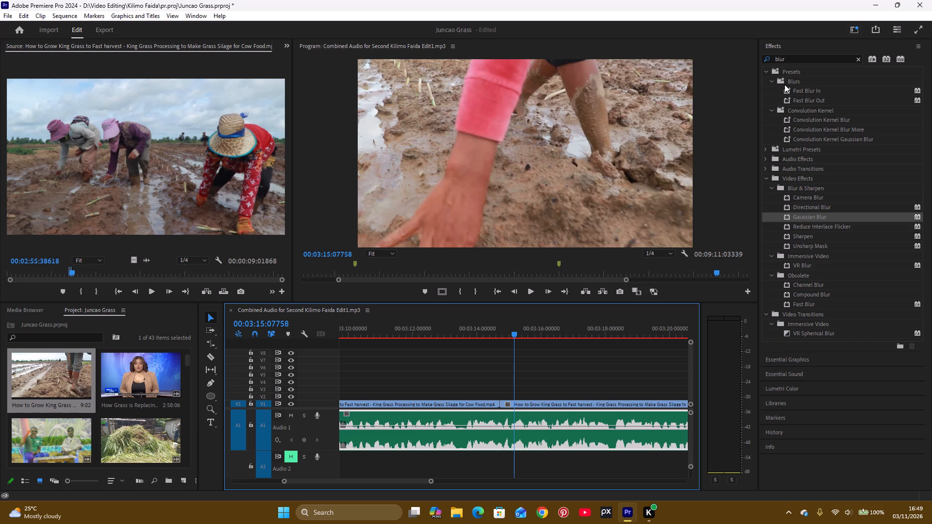
Apply a Cross Dissolve to the cut between the two King Grass clips on V1 and shorten the transition slightly.
{"action": "left_click", "coordinate": [863, 60]}
{"action": "left_click", "coordinate": [856, 61]}
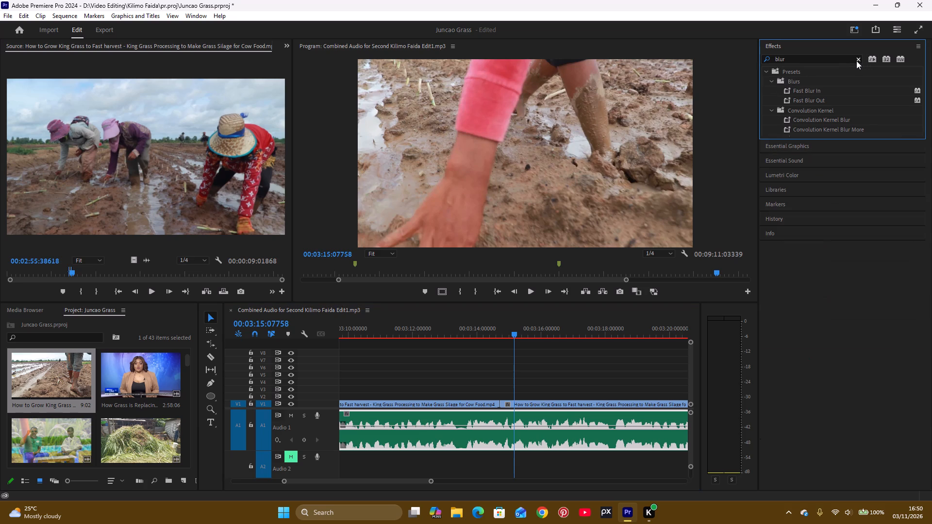
{"action": "left_click", "coordinate": [768, 119]}
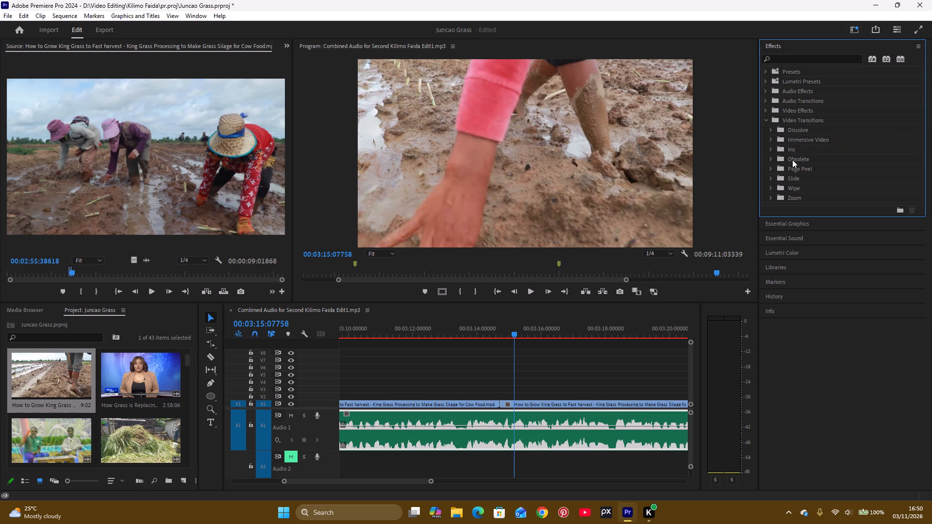
{"action": "left_click", "coordinate": [771, 129]}
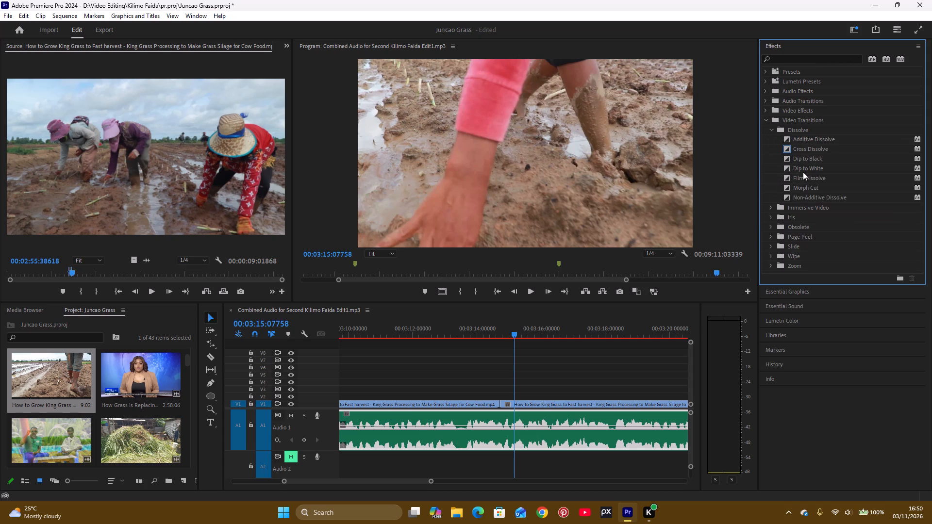
{"action": "left_click_drag", "start_coordinate": [802, 146], "coordinate": [766, 177]}
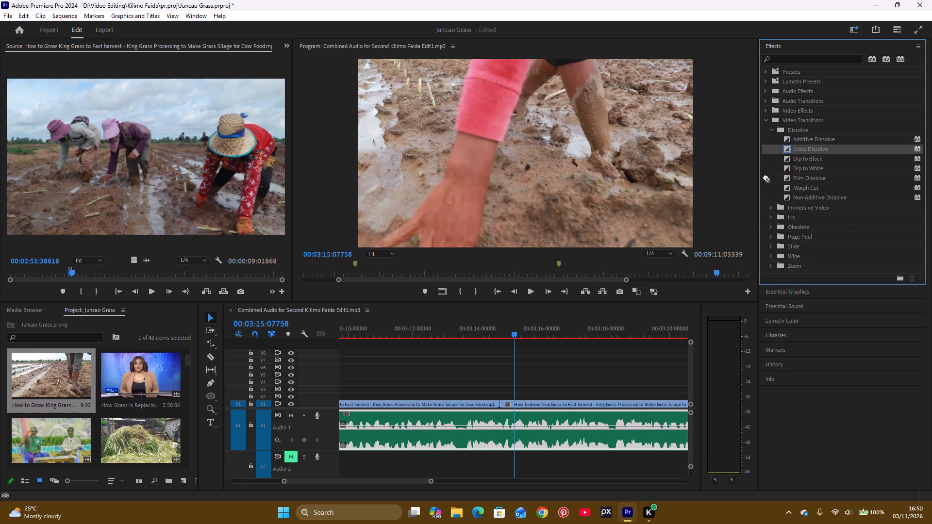
{"action": "left_click_drag", "start_coordinate": [766, 177], "coordinate": [499, 404]}
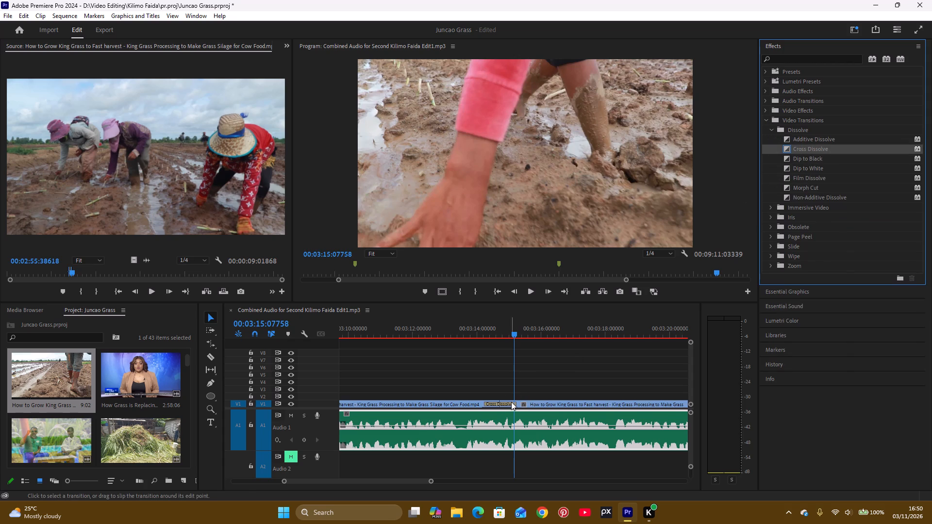
{"action": "left_click_drag", "start_coordinate": [514, 402], "coordinate": [509, 408]}
Play back the Cross Dissolve and the hand-planting clip against the narration to check the transition and where the clip should end.
{"action": "left_click", "coordinate": [489, 329]}
{"action": "key", "text": "space"}
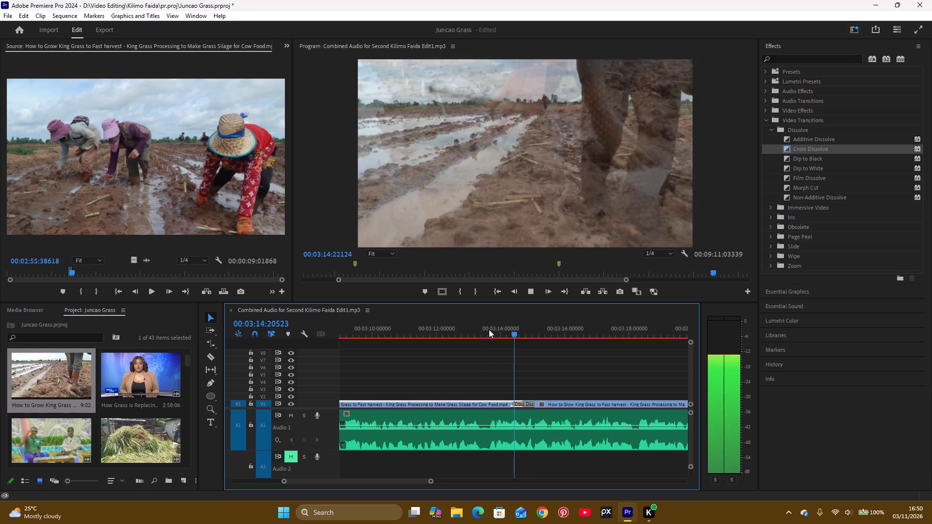
{"action": "key", "text": "space"}
{"action": "left_click", "coordinate": [463, 336]}
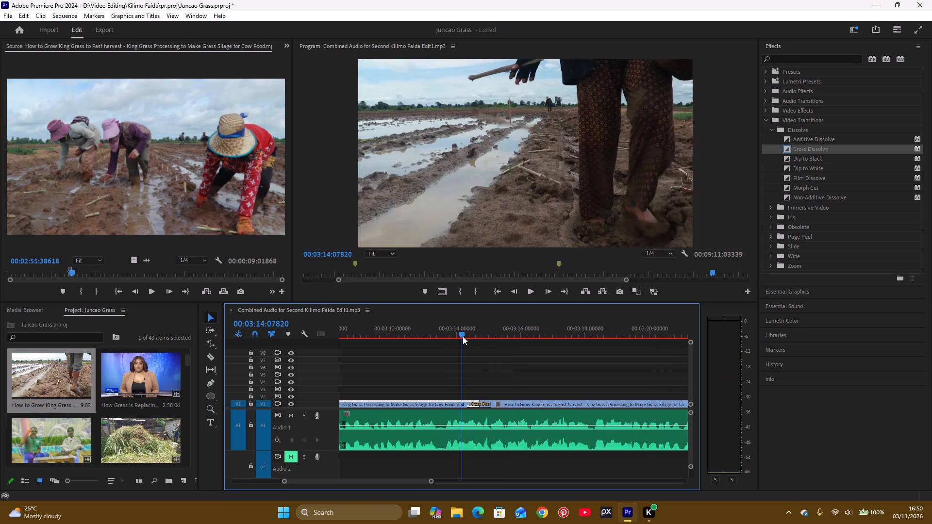
{"action": "key", "text": "space"}
{"action": "key", "text": "space"}
{"action": "key", "text": "space"}
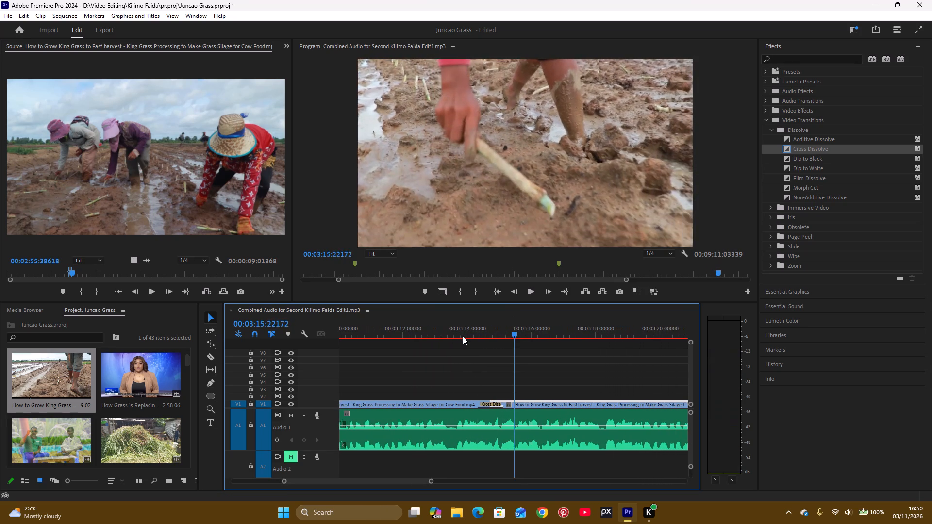
{"action": "key", "text": "space"}
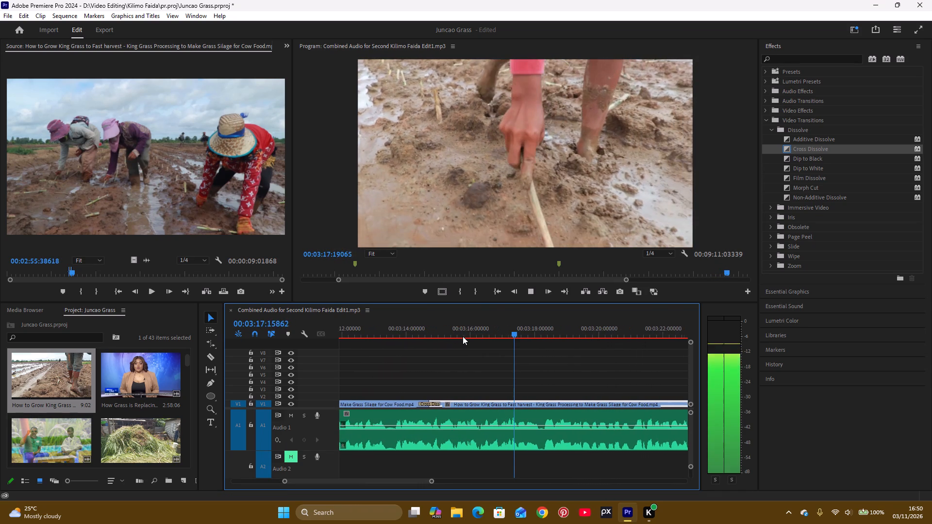
{"action": "left_click", "coordinate": [403, 330]}
{"action": "key", "text": "space"}
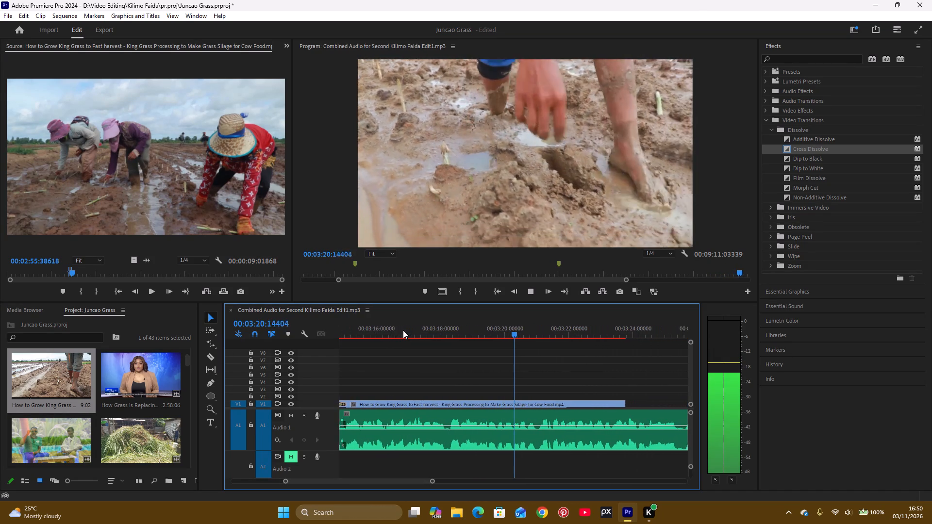
{"action": "key", "text": "space"}
{"action": "key", "text": "space"}
{"action": "key", "text": "space"}
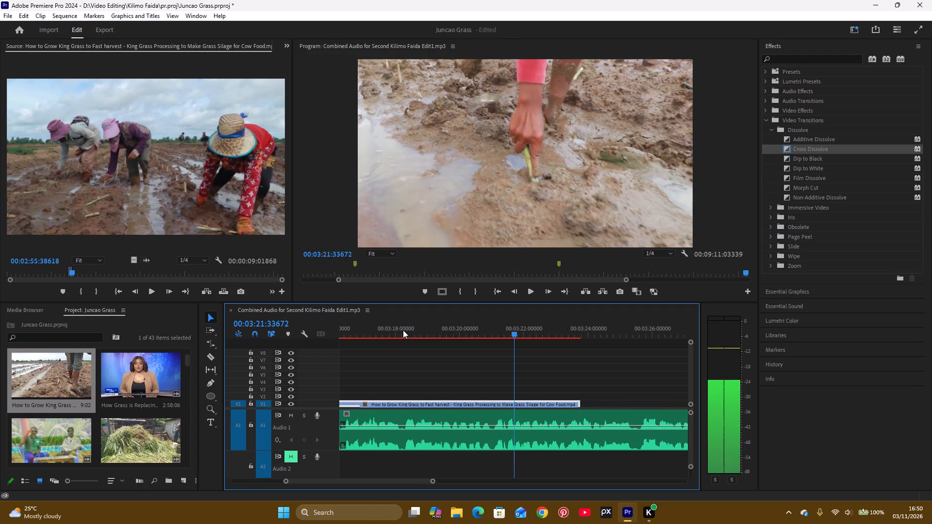
Trim the end of the hand-planting clip on V1 back to 00:03:21:04843, matching the pause in the narration.
{"action": "left_click", "coordinate": [477, 327]}
{"action": "key", "text": "space"}
{"action": "key", "text": "space"}
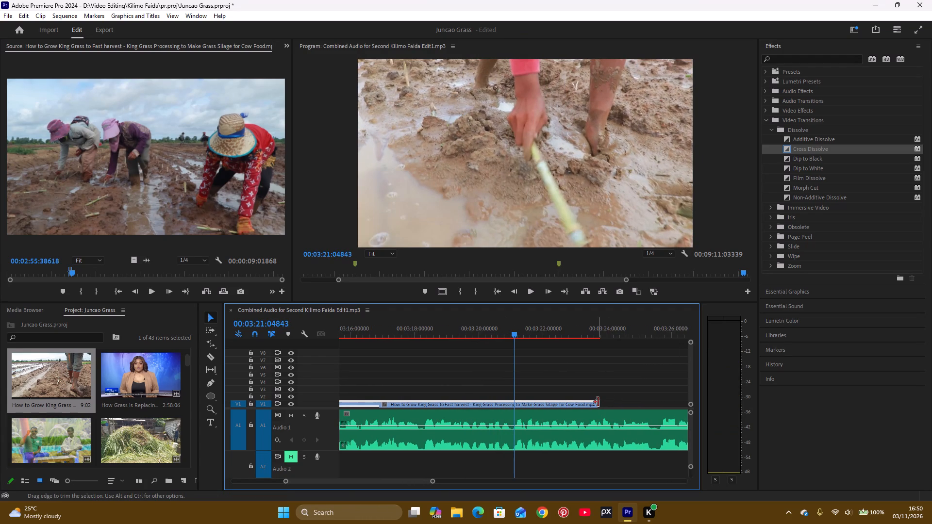
{"action": "left_click_drag", "start_coordinate": [598, 402], "coordinate": [516, 407]}
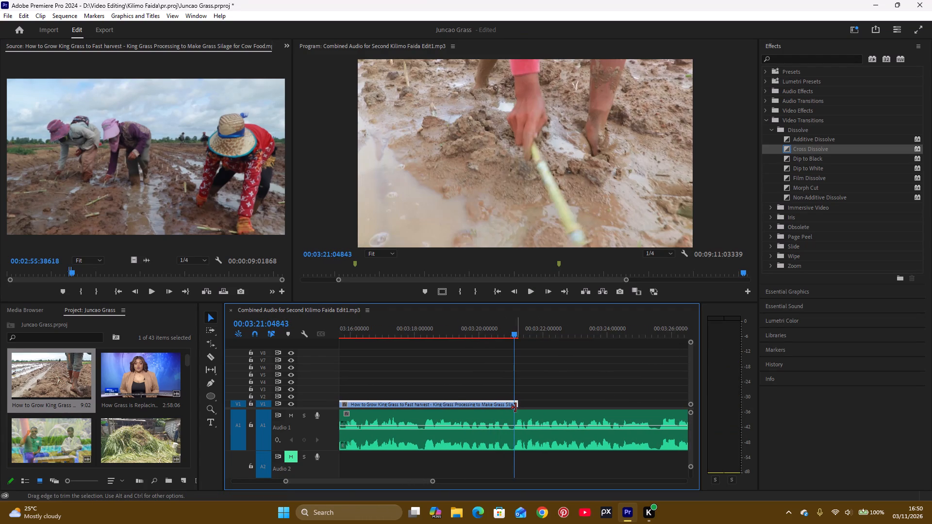
{"action": "left_click", "coordinate": [517, 404]}
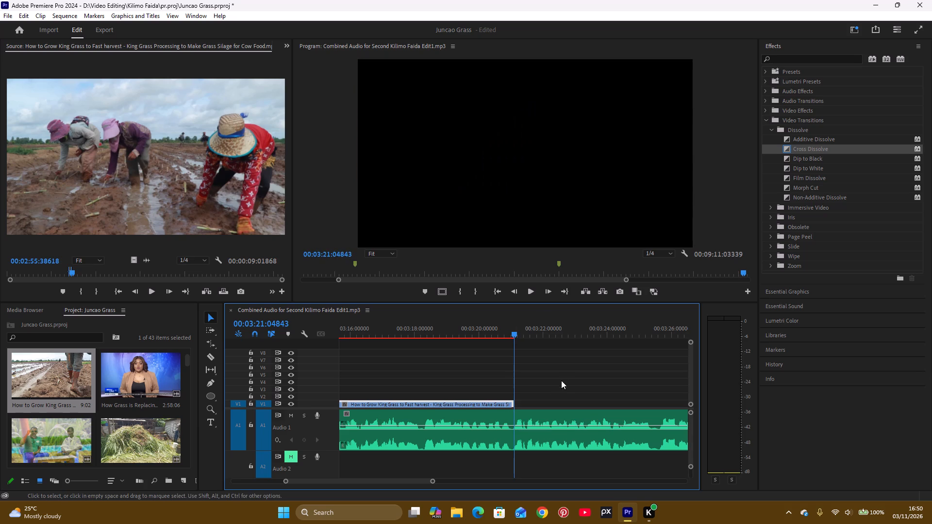
Following the narration after the hand-planting clip, mark the yellow harvester footage in the King Grass source, with the Out point at 00:05:28:29179.
{"action": "key", "text": "space"}
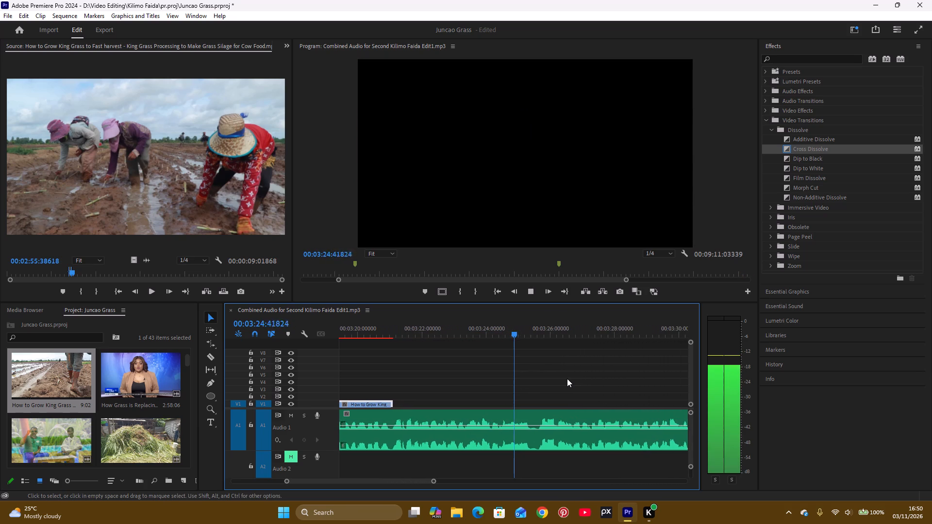
{"action": "key", "text": "space"}
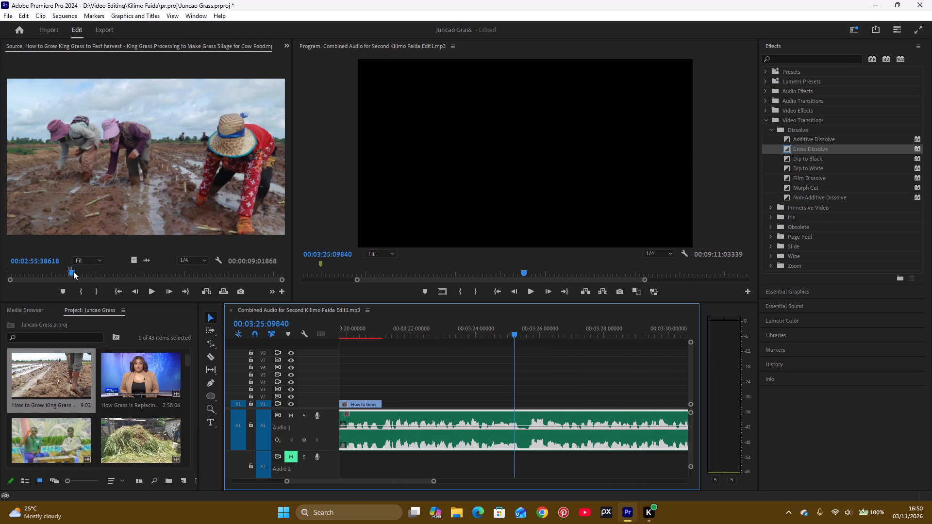
{"action": "left_click_drag", "start_coordinate": [74, 272], "coordinate": [96, 276]}
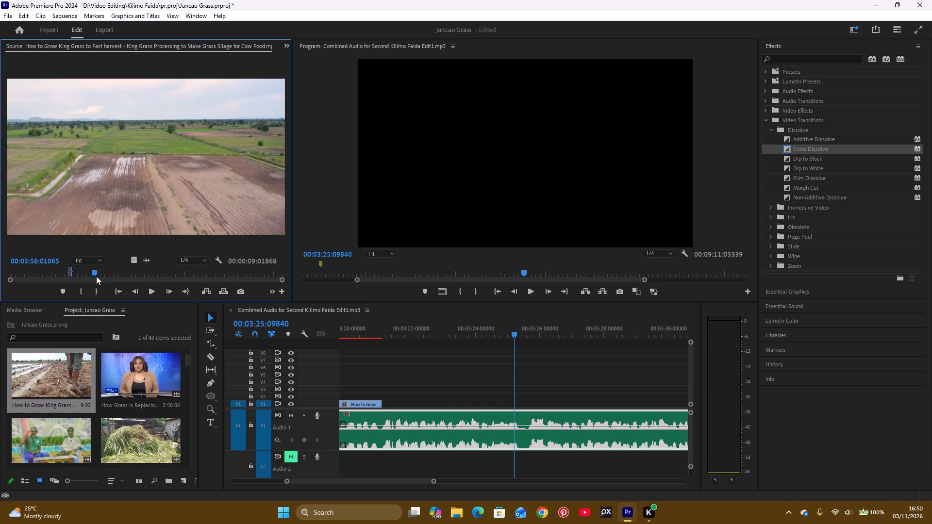
{"action": "left_click_drag", "start_coordinate": [96, 276], "coordinate": [104, 271]}
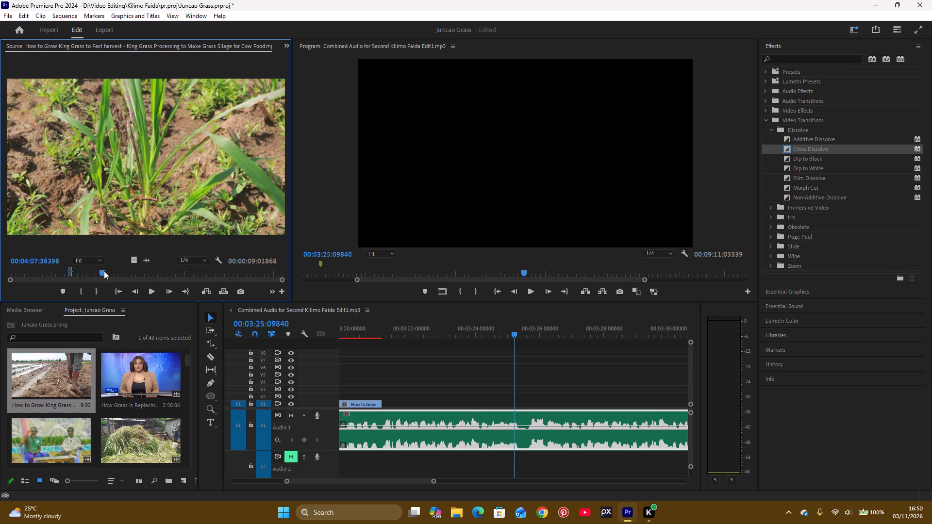
{"action": "left_click_drag", "start_coordinate": [104, 271], "coordinate": [115, 262]}
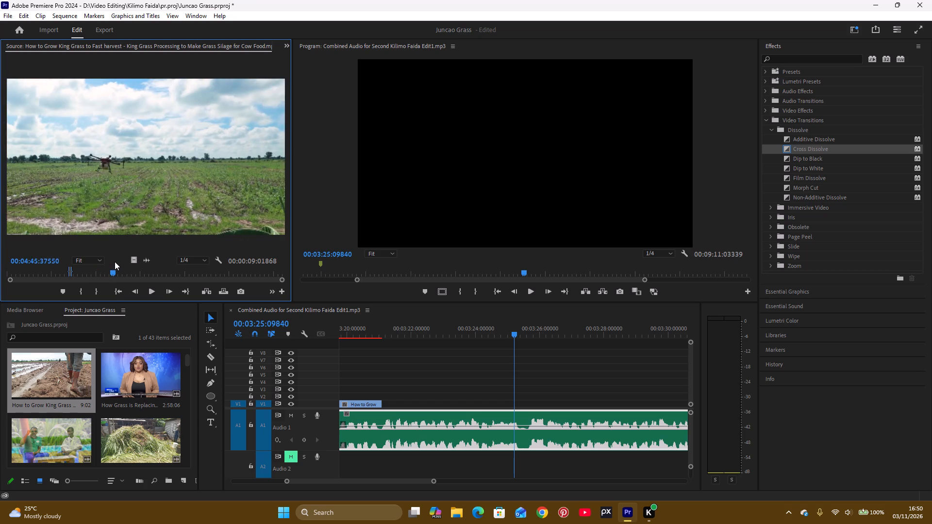
{"action": "left_click_drag", "start_coordinate": [115, 262], "coordinate": [121, 256]}
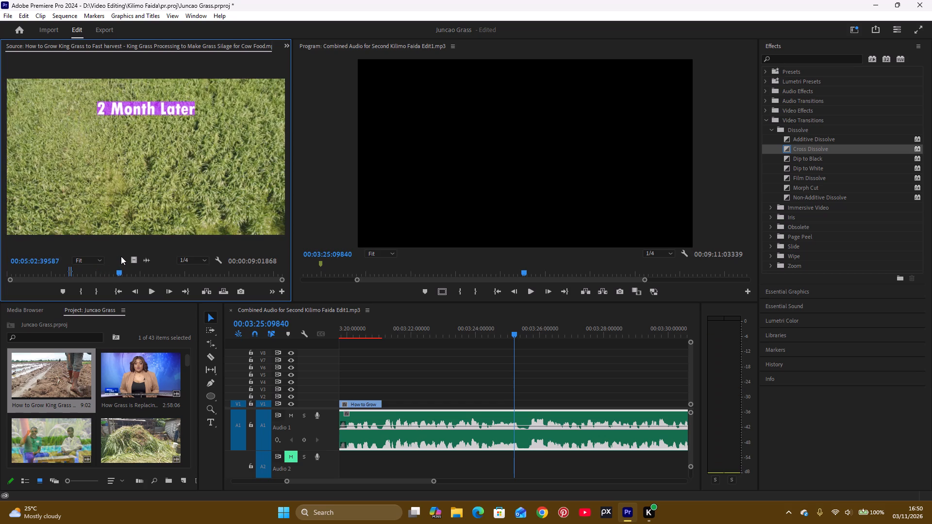
{"action": "left_click_drag", "start_coordinate": [123, 269], "coordinate": [137, 264]}
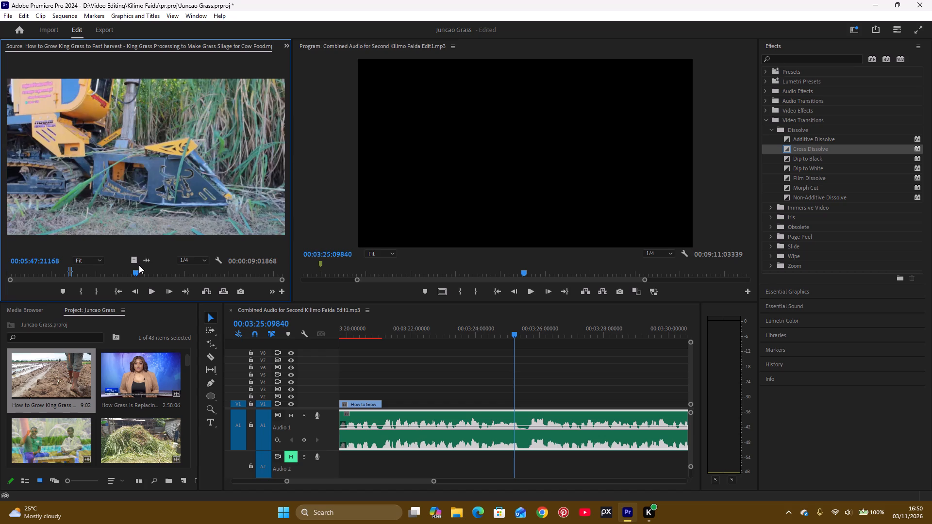
{"action": "left_click_drag", "start_coordinate": [136, 271], "coordinate": [126, 280]}
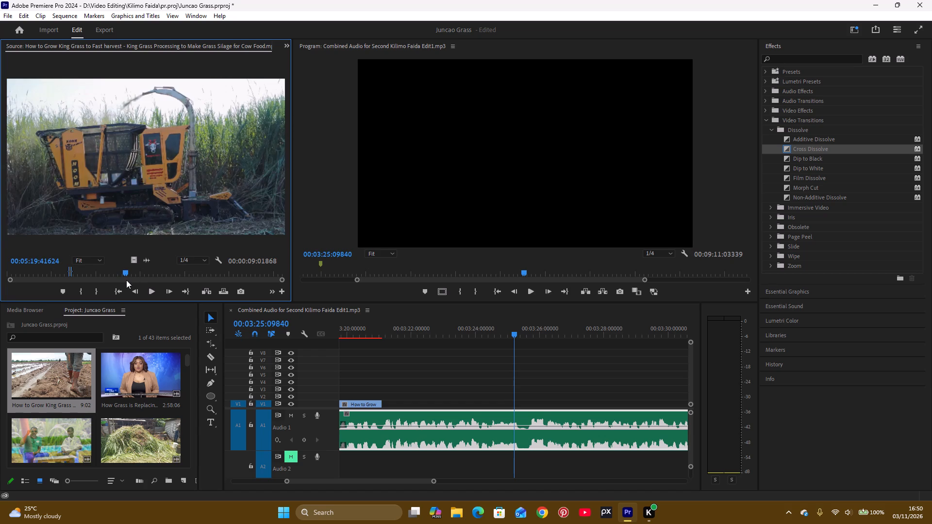
{"action": "left_click_drag", "start_coordinate": [126, 280], "coordinate": [124, 284]}
{"action": "left_click", "coordinate": [79, 292]}
{"action": "key", "text": "space"}
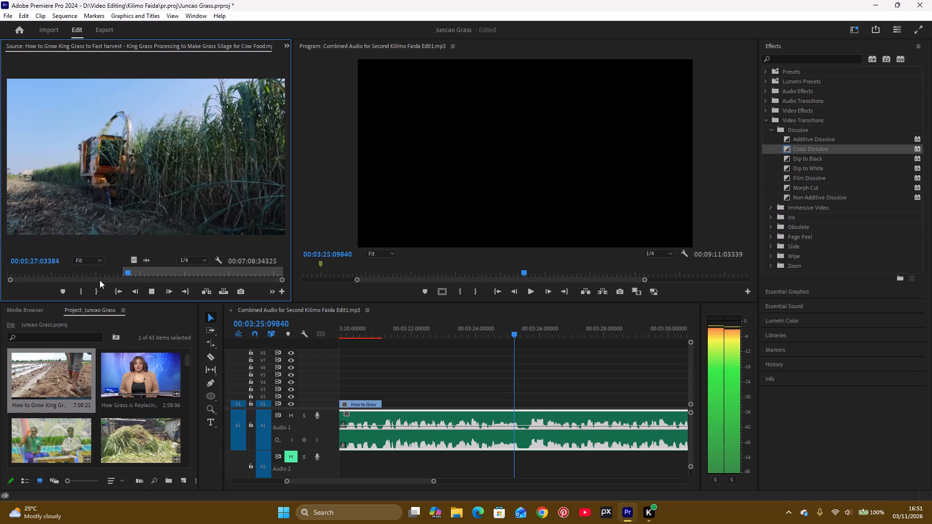
{"action": "key", "text": "space"}
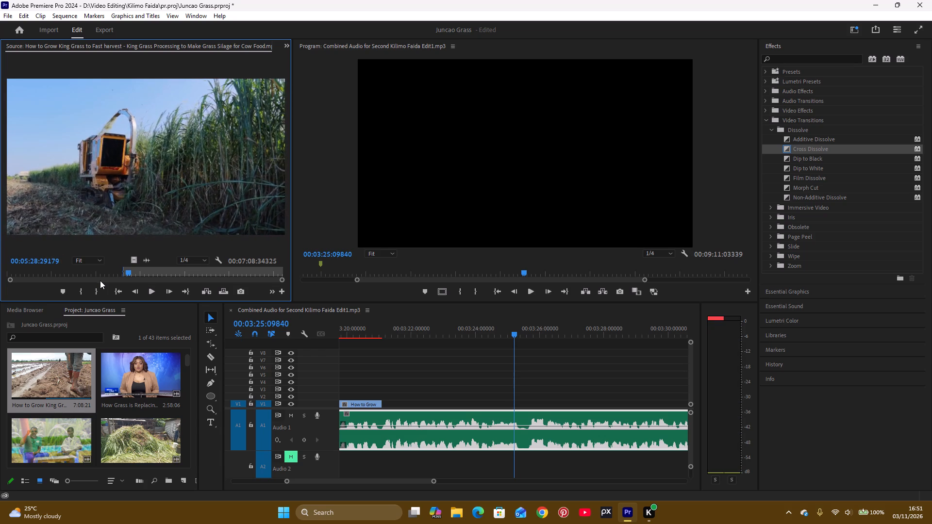
{"action": "left_click", "coordinate": [95, 288]}
Place the marked harvester footage, video only, on V1 directly after the hand-planting clip, starting at 00:03:21:04843.
{"action": "left_click_drag", "start_coordinate": [134, 258], "coordinate": [486, 400]}
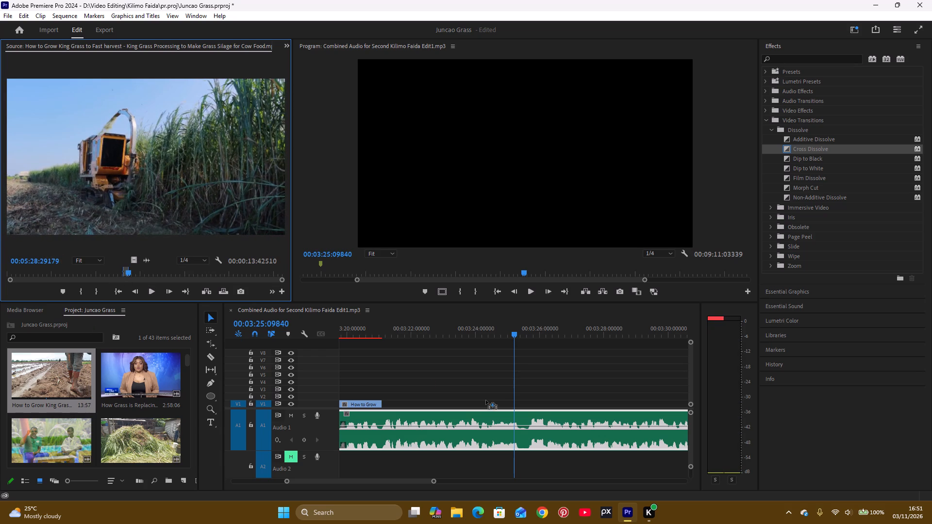
{"action": "left_click_drag", "start_coordinate": [486, 400], "coordinate": [383, 403]}
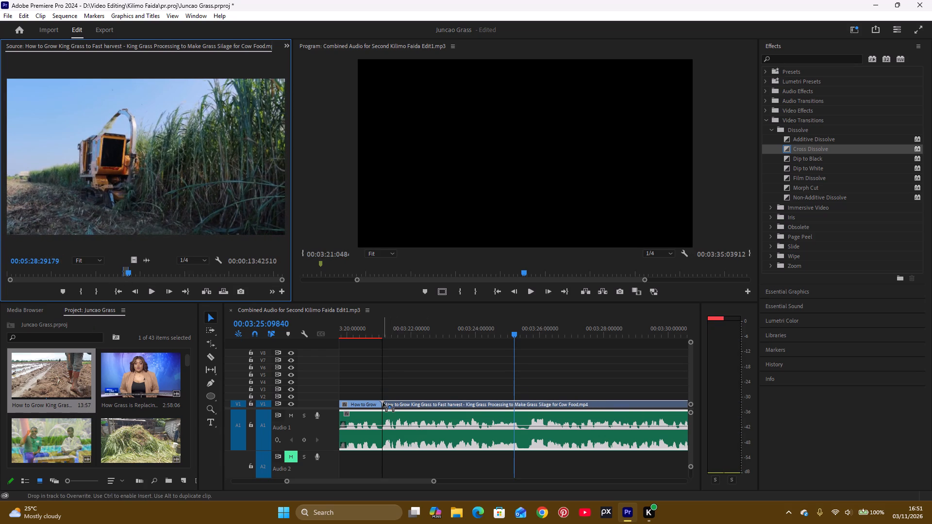
{"action": "left_click_drag", "start_coordinate": [383, 403], "coordinate": [383, 404]}
Play the harvester clip against the narration and trim its end on V1 back to 00:03:31:10128.
{"action": "left_click", "coordinate": [381, 327]}
{"action": "key", "text": "space"}
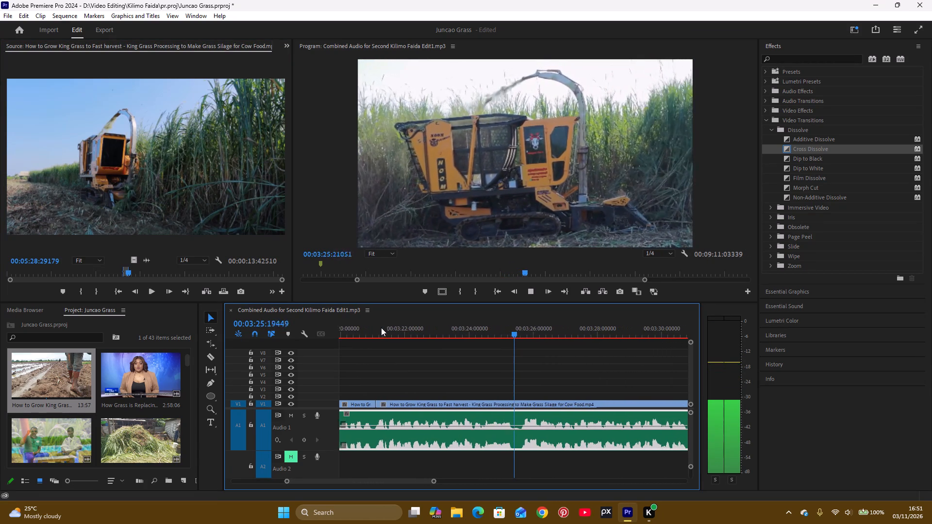
{"action": "key", "text": "space"}
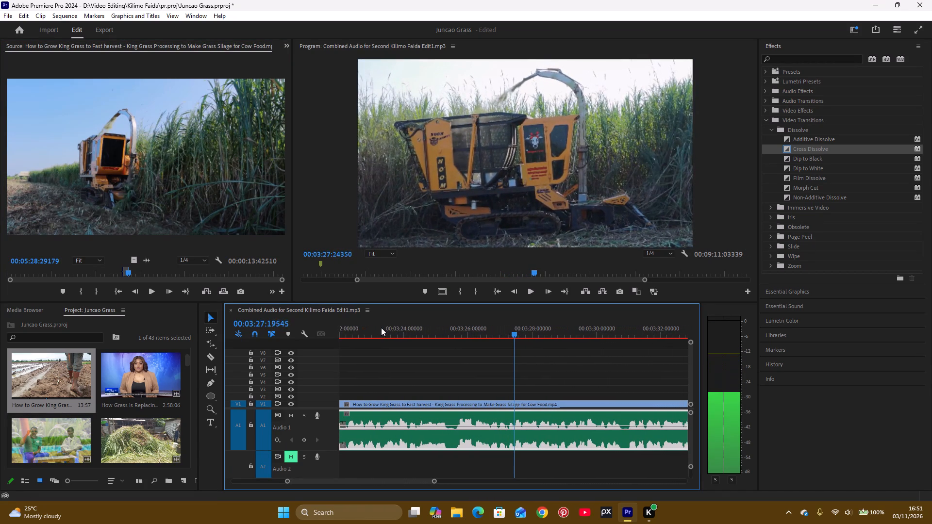
{"action": "key", "text": "space"}
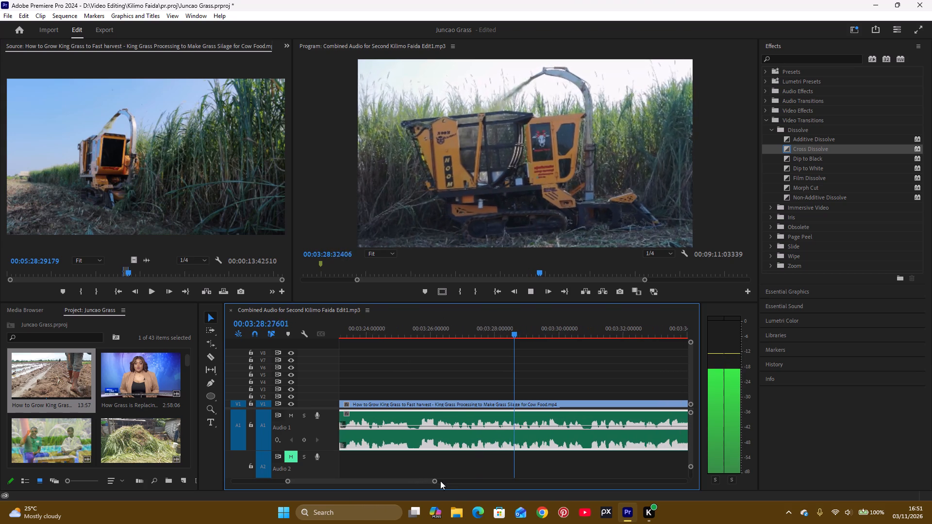
{"action": "left_click_drag", "start_coordinate": [435, 483], "coordinate": [458, 486]}
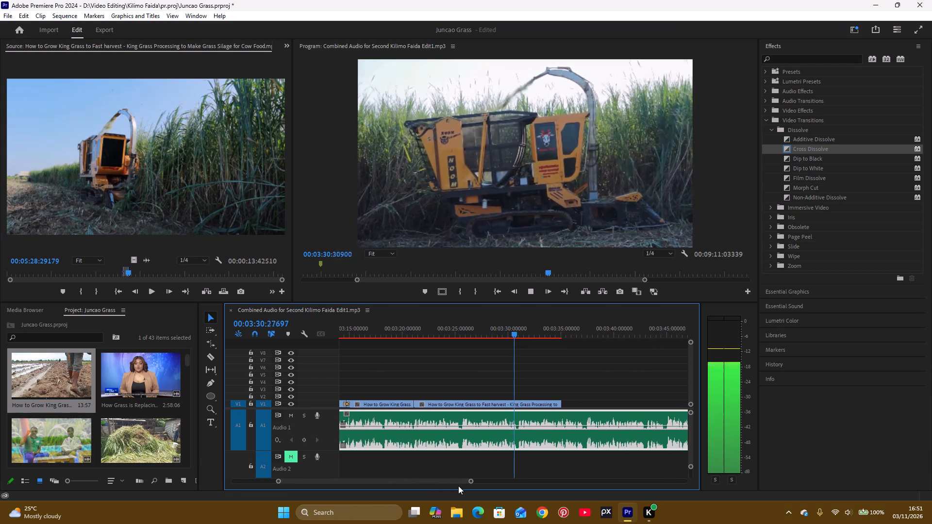
{"action": "key", "text": "space"}
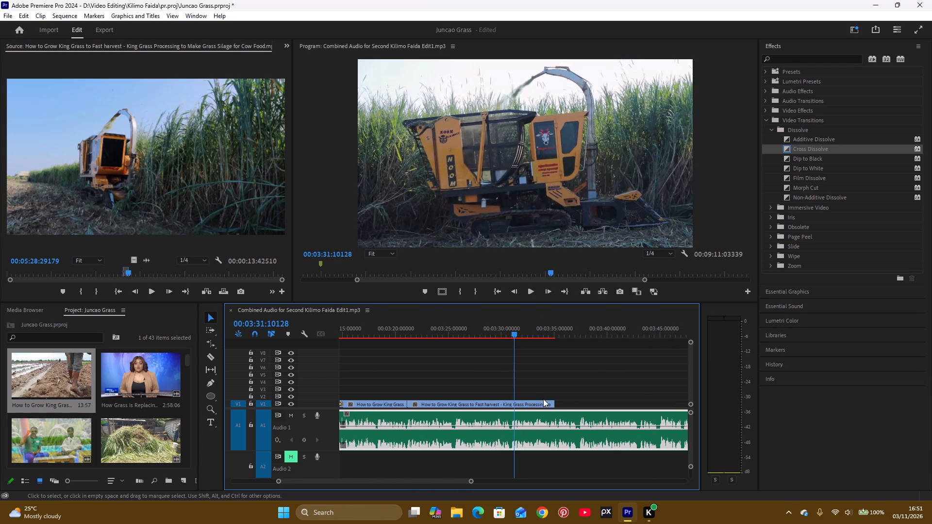
{"action": "left_click_drag", "start_coordinate": [552, 400], "coordinate": [511, 409]}
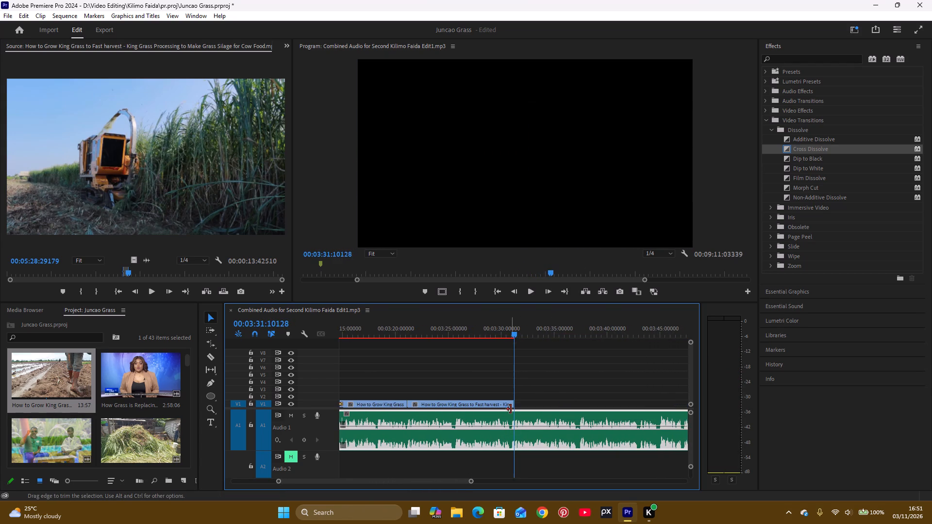
Following the next narration passage, mark the overhead harvester and truck footage in the King Grass source, with the Out point at 00:06:30:33385.
{"action": "key", "text": "space"}
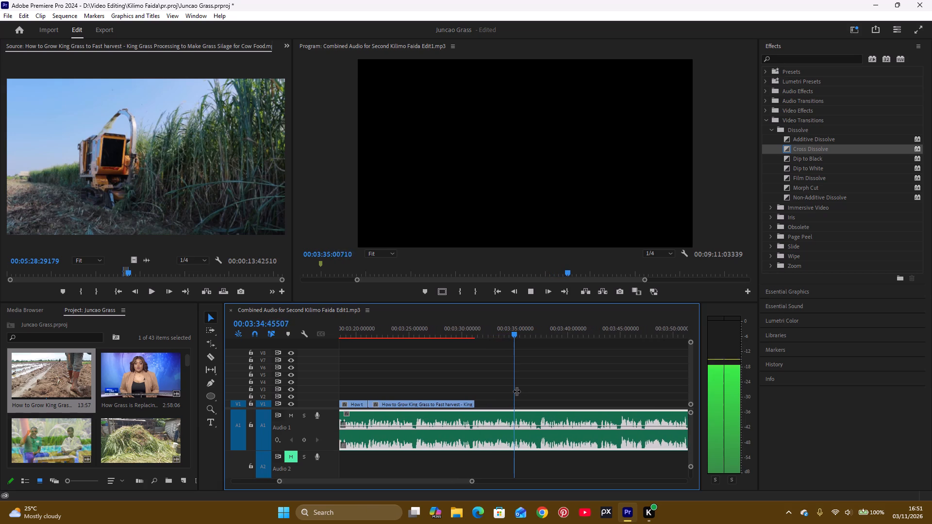
{"action": "key", "text": "space"}
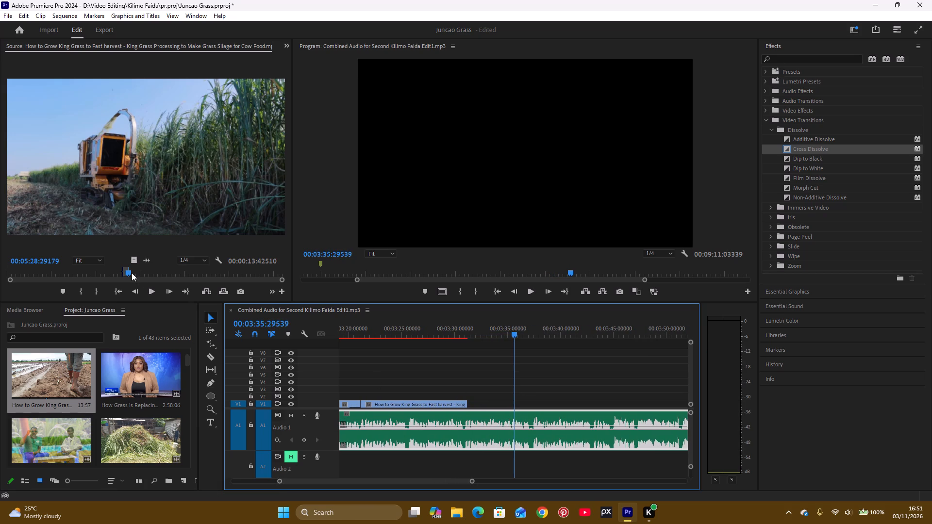
{"action": "left_click_drag", "start_coordinate": [132, 273], "coordinate": [138, 275]}
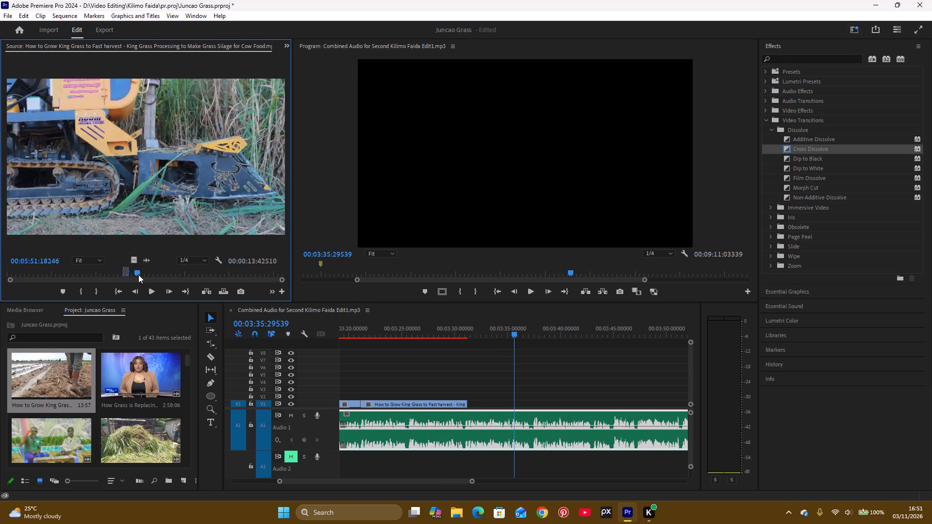
{"action": "left_click_drag", "start_coordinate": [138, 275], "coordinate": [147, 280]}
{"action": "left_click", "coordinate": [79, 293]}
{"action": "key", "text": "space"}
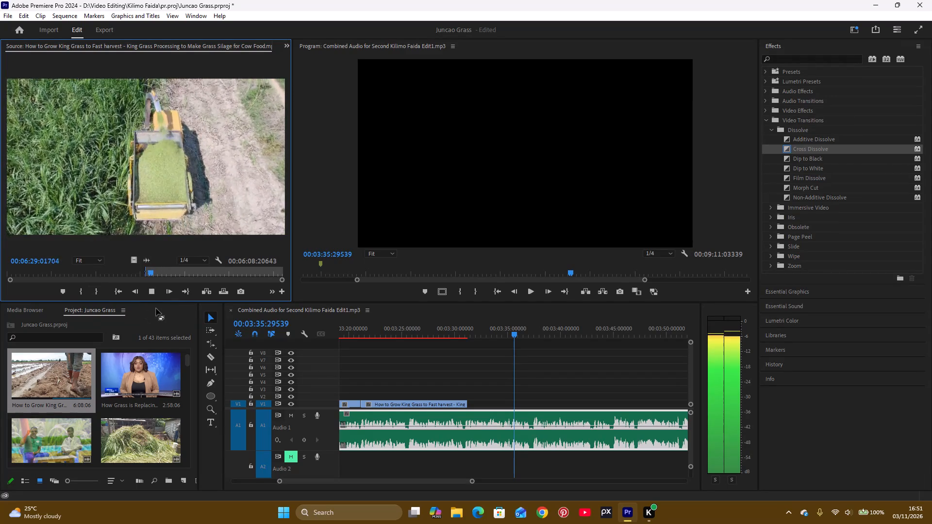
{"action": "key", "text": "space"}
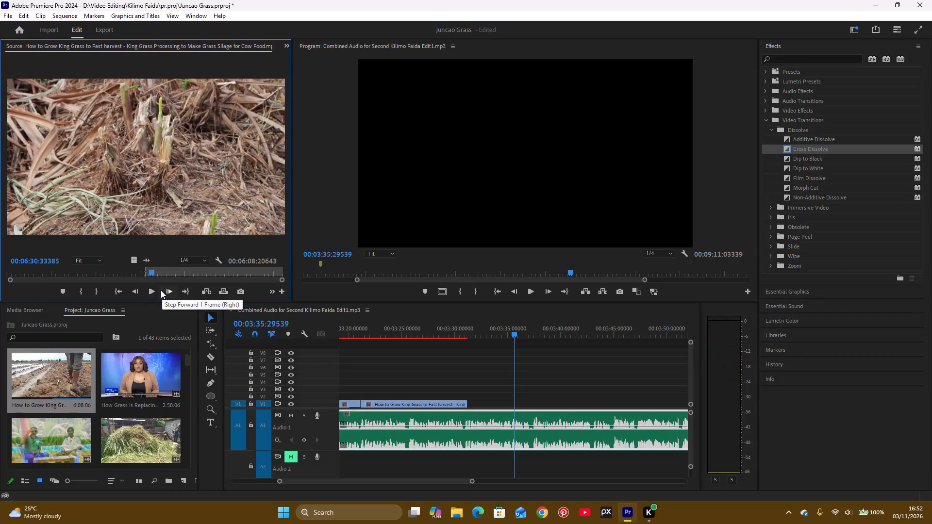
{"action": "left_click", "coordinate": [99, 293]}
Place the marked overhead harvesting footage, video only, on V1 directly after the yellow harvester clip.
{"action": "left_click_drag", "start_coordinate": [134, 261], "coordinate": [412, 388]}
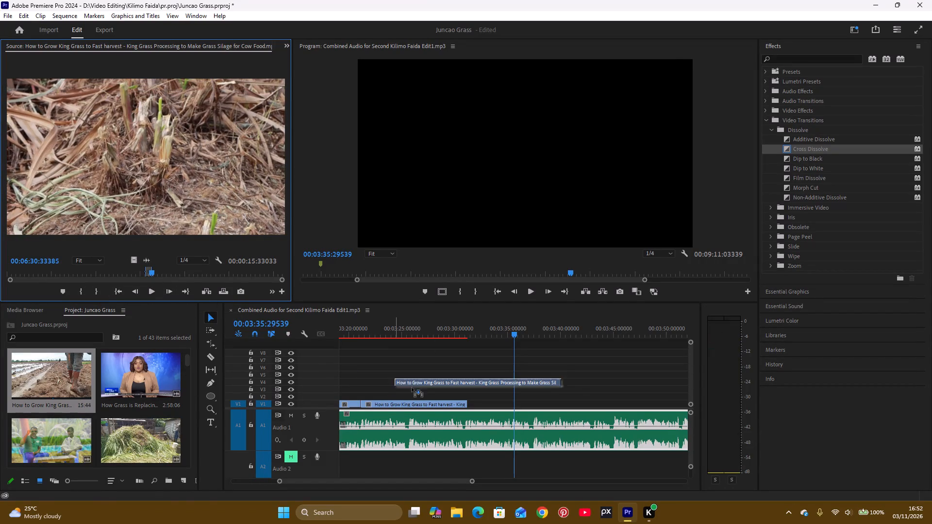
{"action": "left_click_drag", "start_coordinate": [412, 388], "coordinate": [471, 405]}
Play the overhead harvesting clip against the narration and trim its end on V1 back to about 00:03:45.
{"action": "key", "text": "space"}
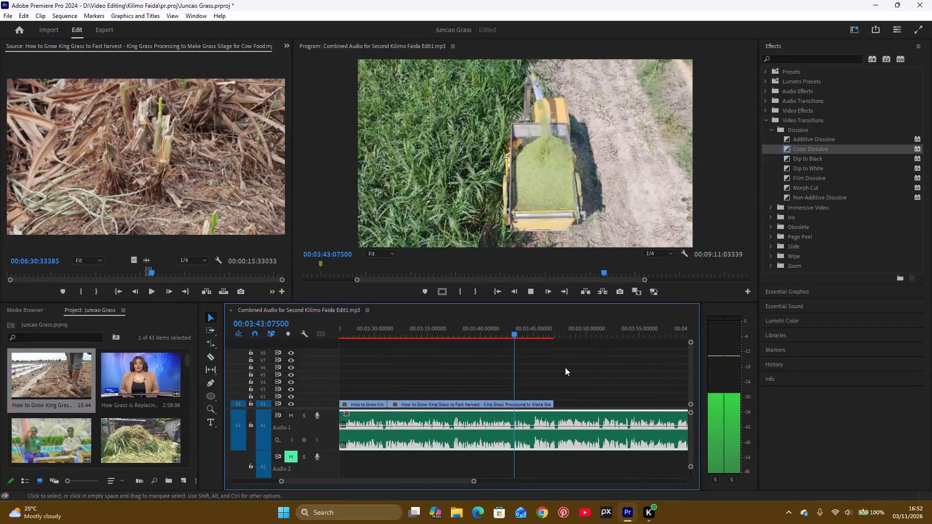
{"action": "key", "text": "space"}
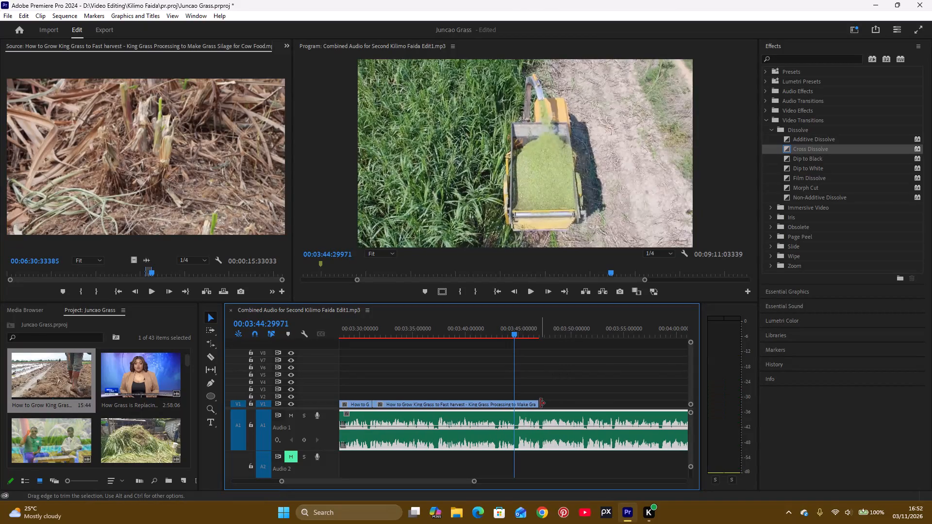
{"action": "key", "text": "space"}
{"action": "key", "text": "space"}
{"action": "left_click_drag", "start_coordinate": [532, 403], "coordinate": [514, 411]}
{"action": "key", "text": "space"}
{"action": "key", "text": "space"}
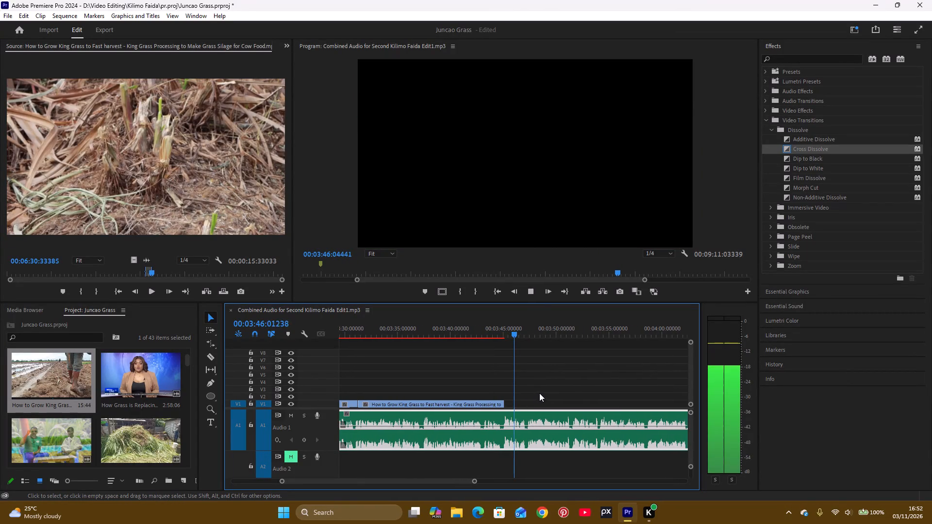
Replay the narration to find the title's cue and add a text layer reading 180 on V2 at 00:03:35:10320.
{"action": "left_click", "coordinate": [364, 330]}
{"action": "key", "text": "space"}
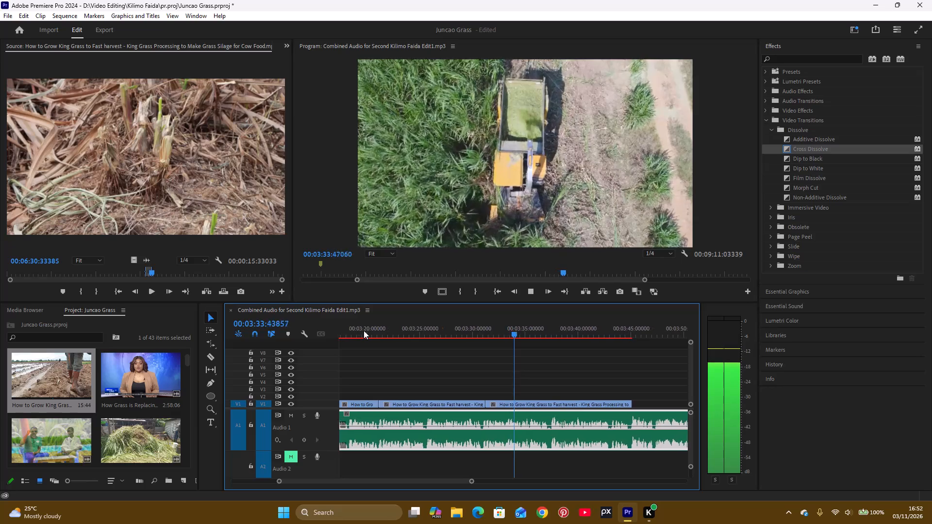
{"action": "key", "text": "space"}
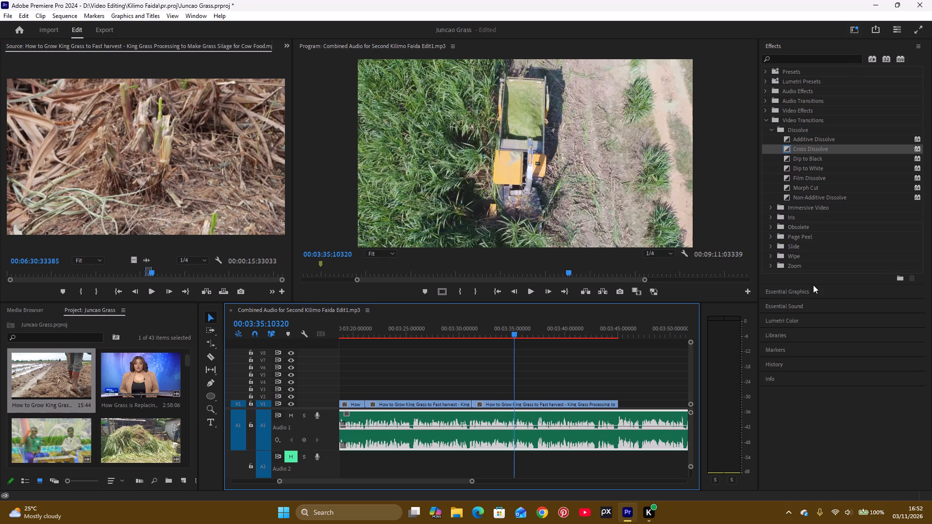
{"action": "left_click", "coordinate": [801, 292]}
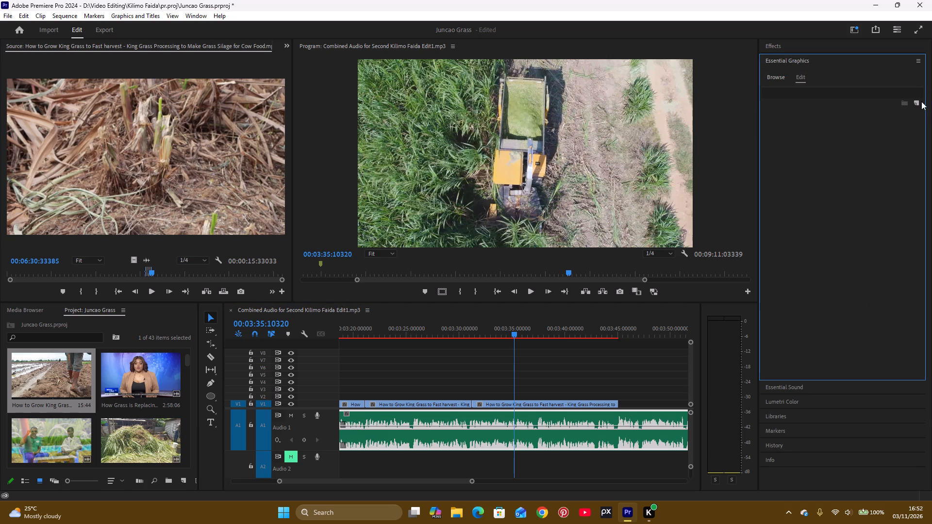
{"action": "left_click", "coordinate": [915, 101]}
{"action": "left_click", "coordinate": [904, 114]}
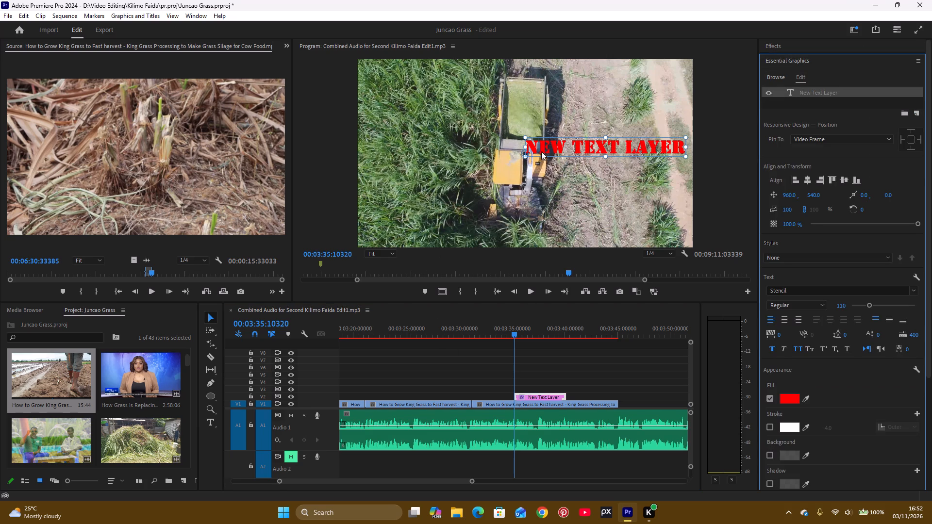
{"action": "double_click", "coordinate": [544, 147]}
{"action": "type", "text": "180"}
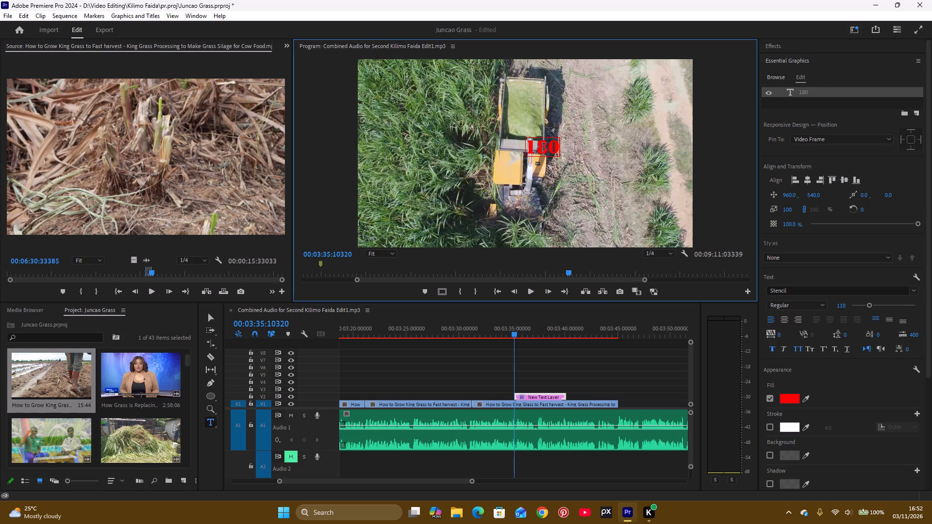
Change the fill colour of the 180 text to white, FFFFFF.
{"action": "key", "text": "ctrl+a"}
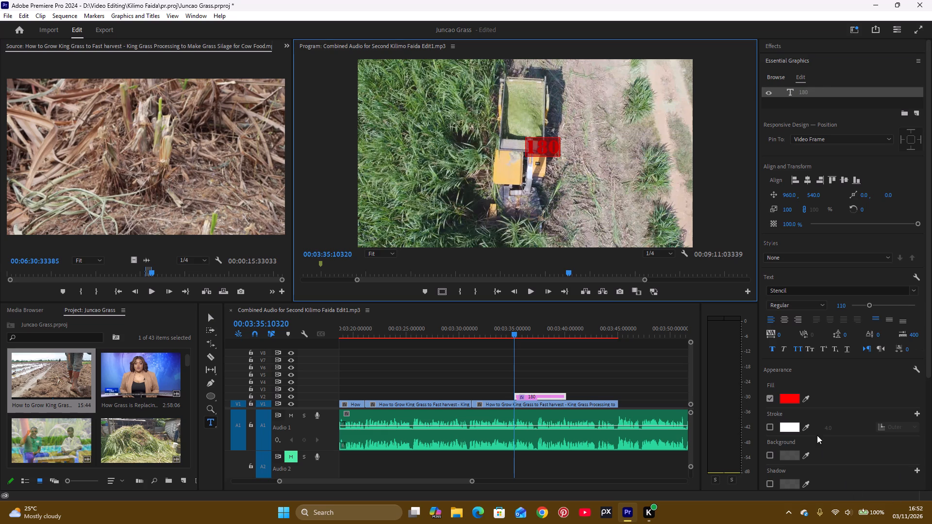
{"action": "left_click", "coordinate": [784, 399]}
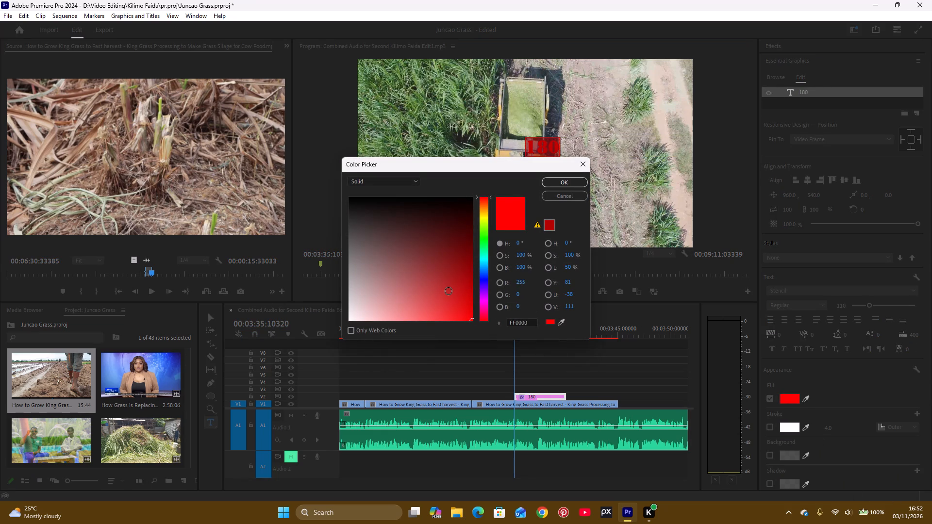
{"action": "left_click_drag", "start_coordinate": [369, 295], "coordinate": [334, 339]}
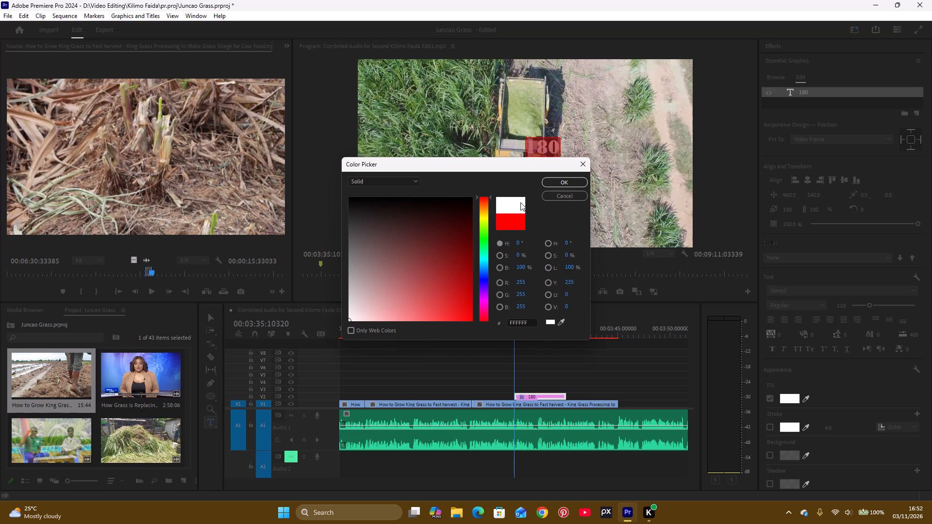
{"action": "left_click", "coordinate": [562, 186]}
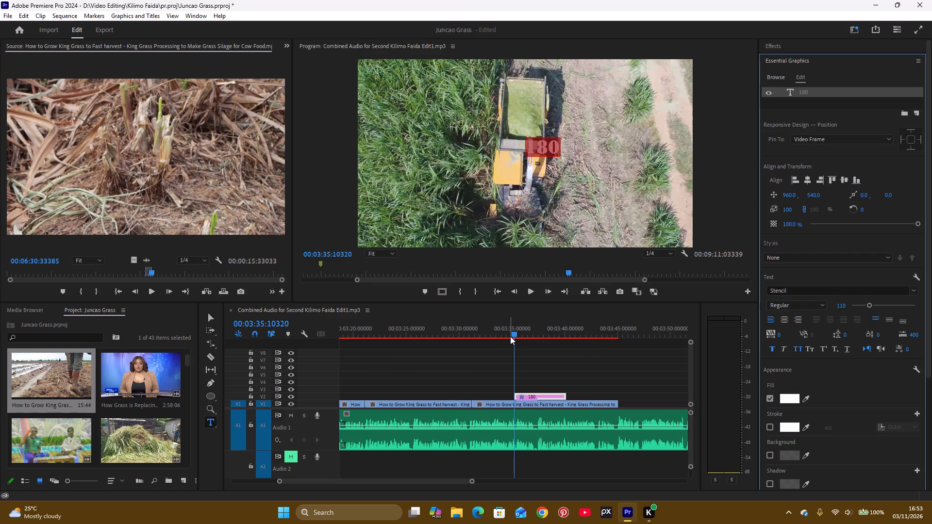
{"action": "left_click", "coordinate": [537, 380]}
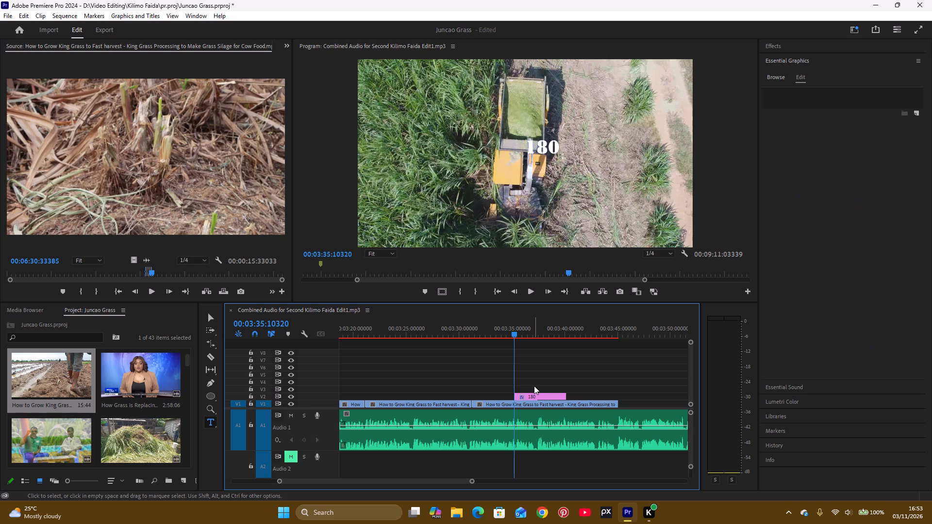
Play on to the next figure in the narration and add a text layer reading 200 on V3 at 00:03:35:47156.
{"action": "key", "text": "space"}
{"action": "key", "text": "space"}
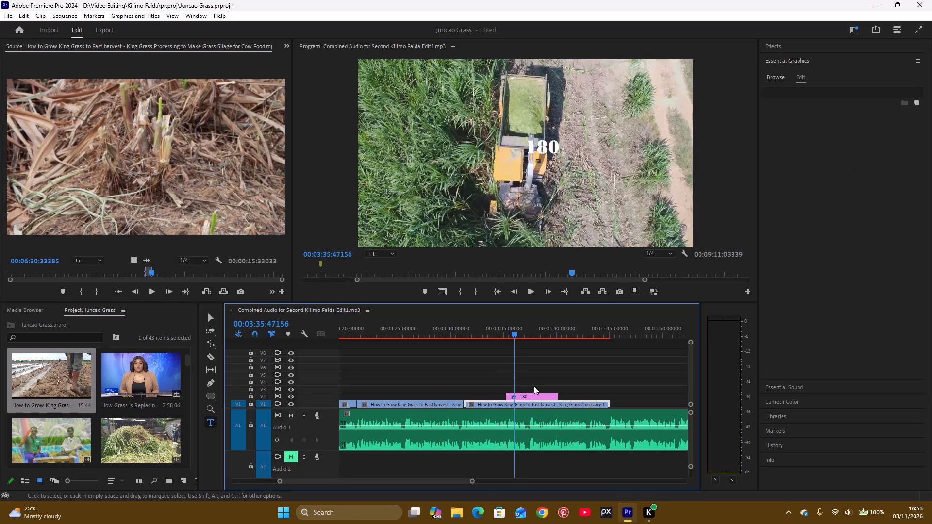
{"action": "left_click", "coordinate": [534, 386]}
{"action": "left_click", "coordinate": [535, 391]}
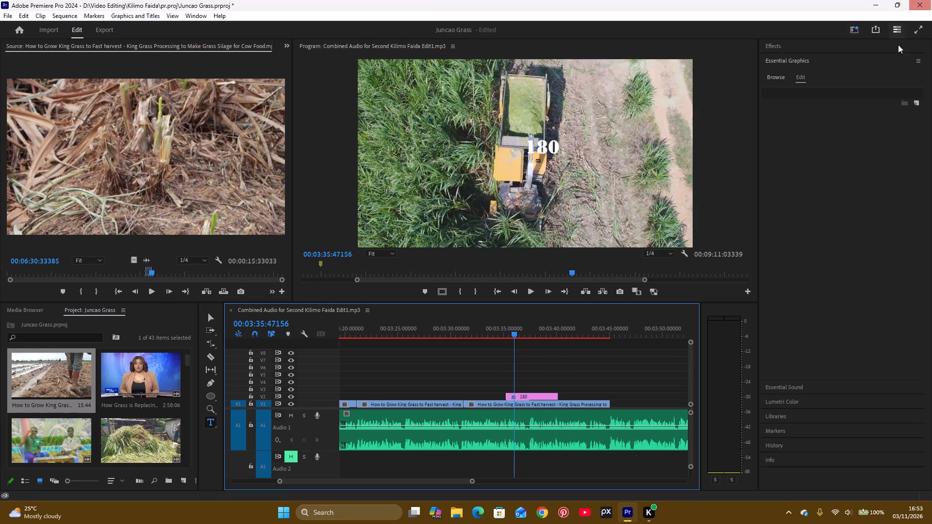
{"action": "left_click", "coordinate": [919, 105]}
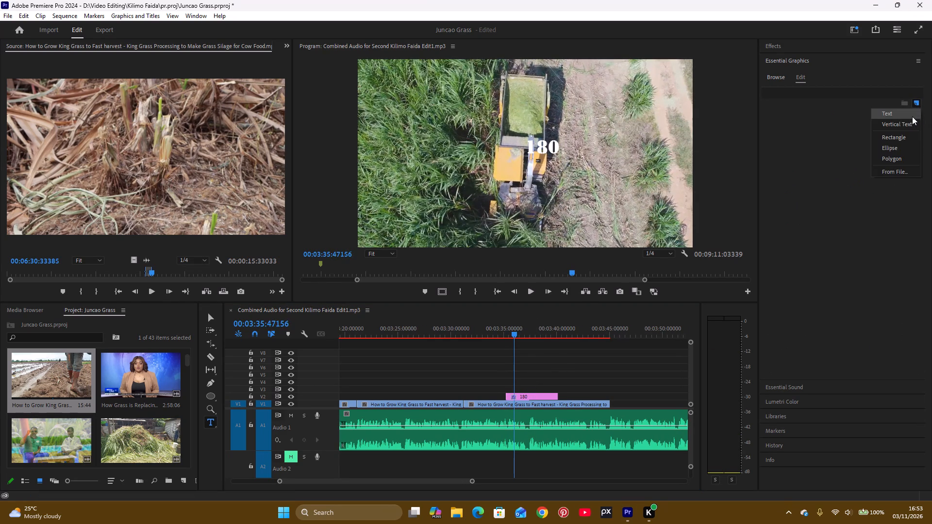
{"action": "left_click", "coordinate": [912, 116]}
{"action": "double_click", "coordinate": [616, 150]}
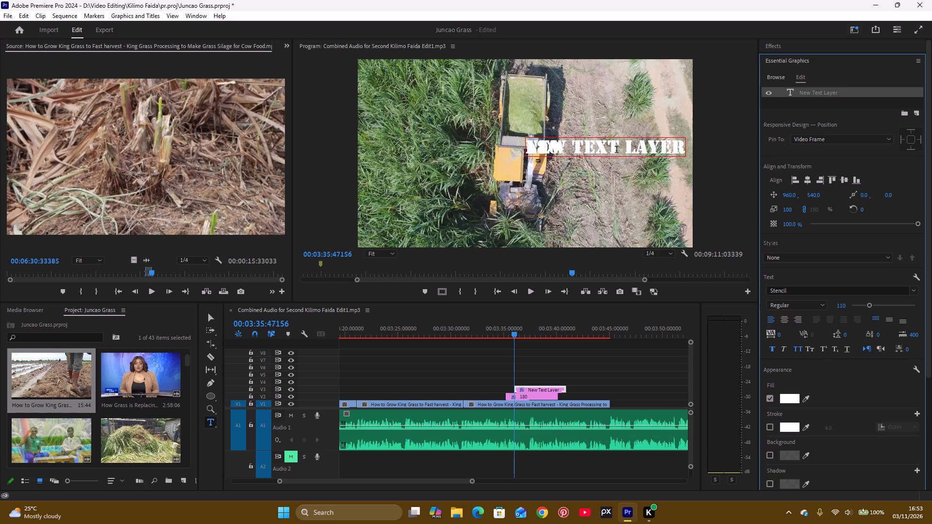
{"action": "key", "text": "ctrl+a"}
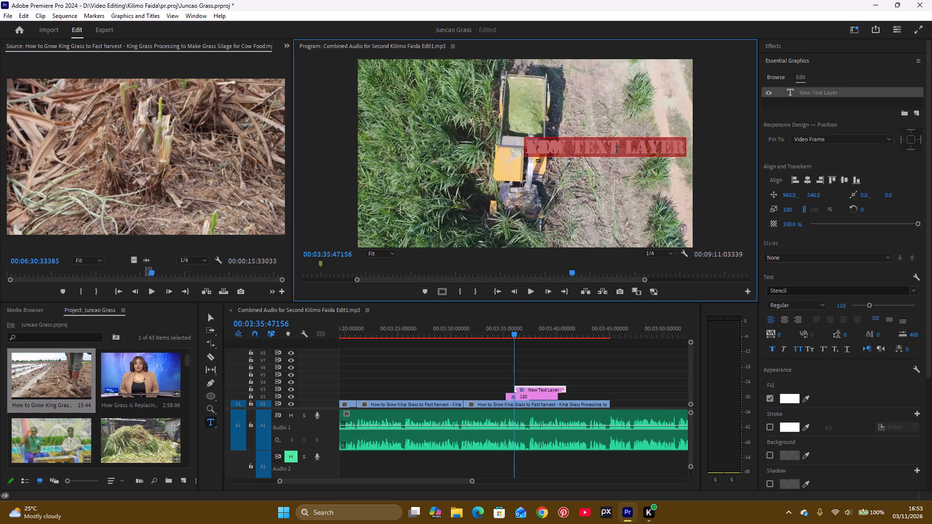
{"action": "key", "text": "2"}
{"action": "type", "text": "00"}
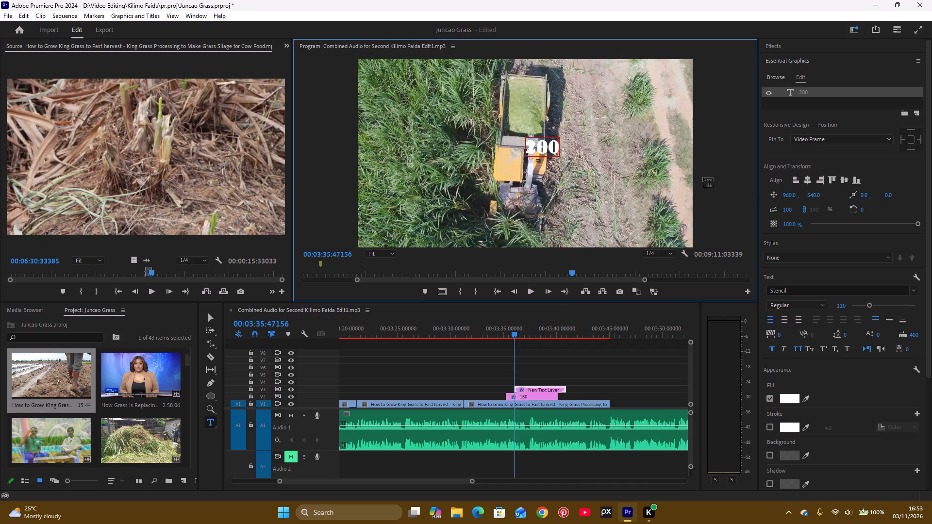
Replay the narration from 00:03:33:39554 to check the timing of the 180 and 200 titles.
{"action": "left_click", "coordinate": [493, 331]}
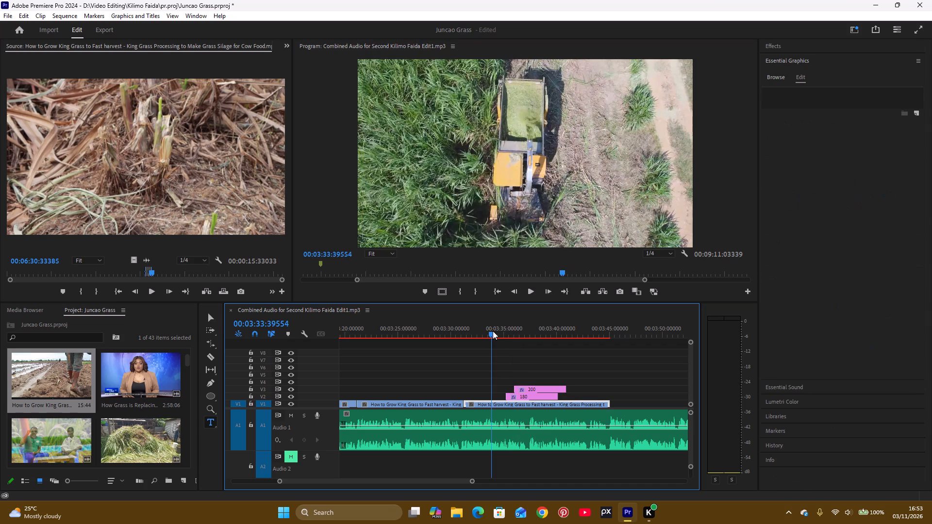
{"action": "key", "text": "space"}
{"action": "key", "text": "space"}
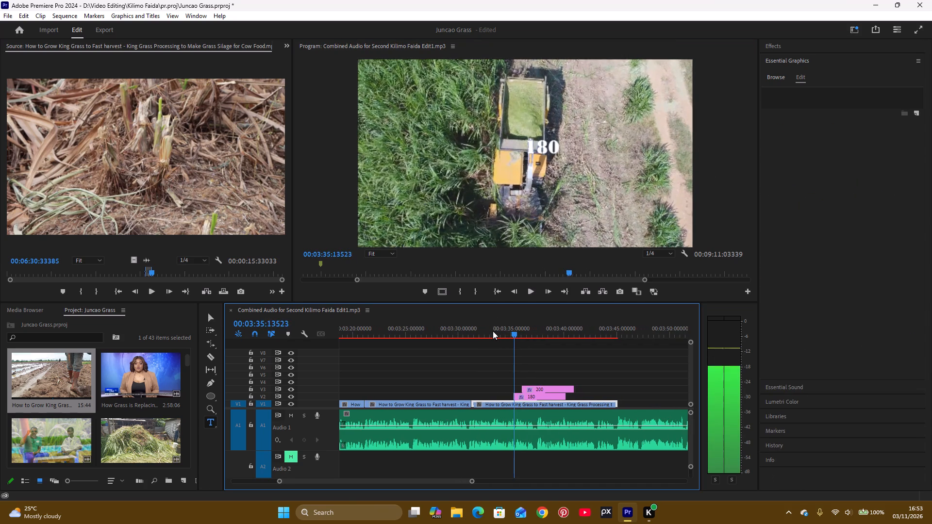